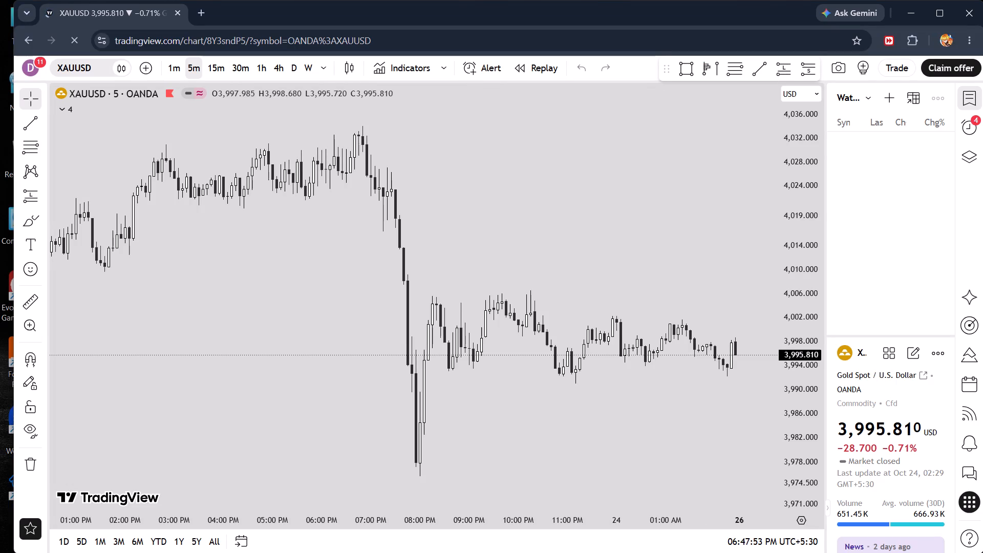
# Dismiss the sale offer and review the 5-minute charts of BTCUSD, EURUSD, XAGUSD and NAS100USD, returning to XAUUSD.
pyautogui.scroll(-5, 271, 361)
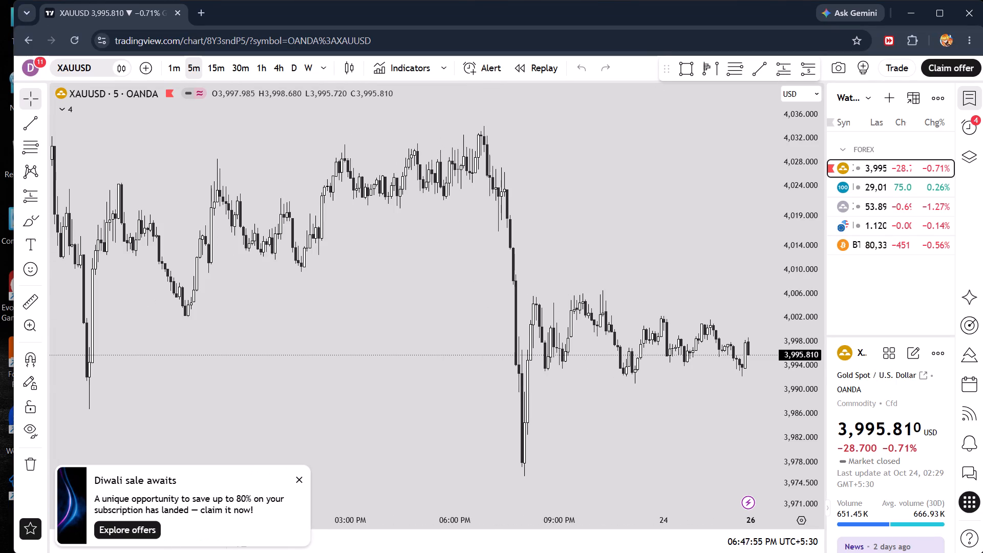
pyautogui.click(296, 477)
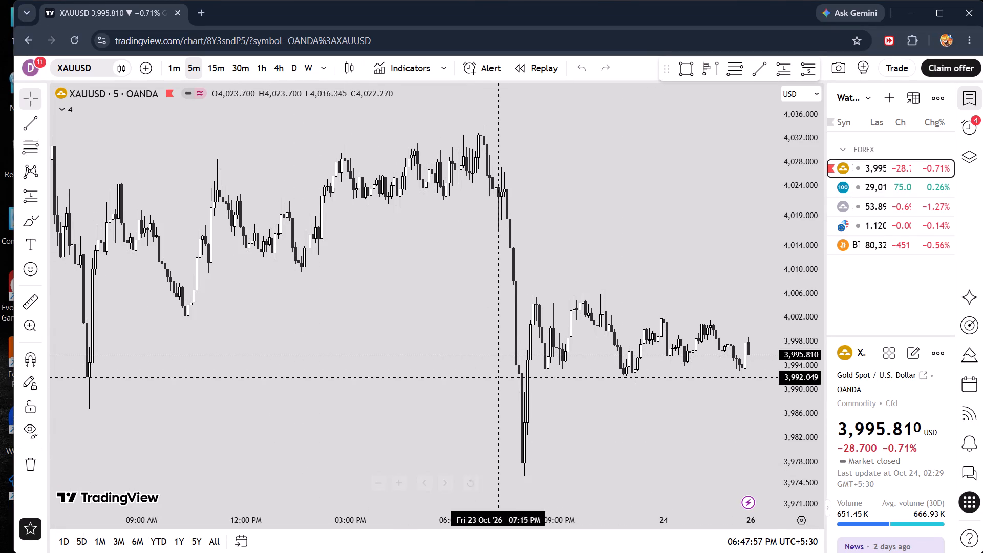
pyautogui.click(866, 250)
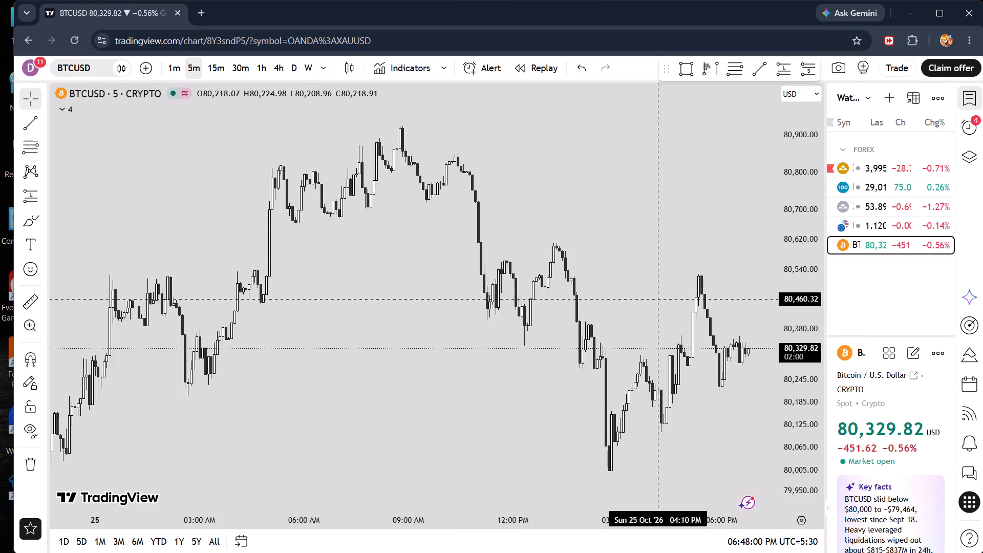
pyautogui.moveTo(645, 299); pyautogui.dragTo(452, 240)
pyautogui.scroll(-2, 452, 240)
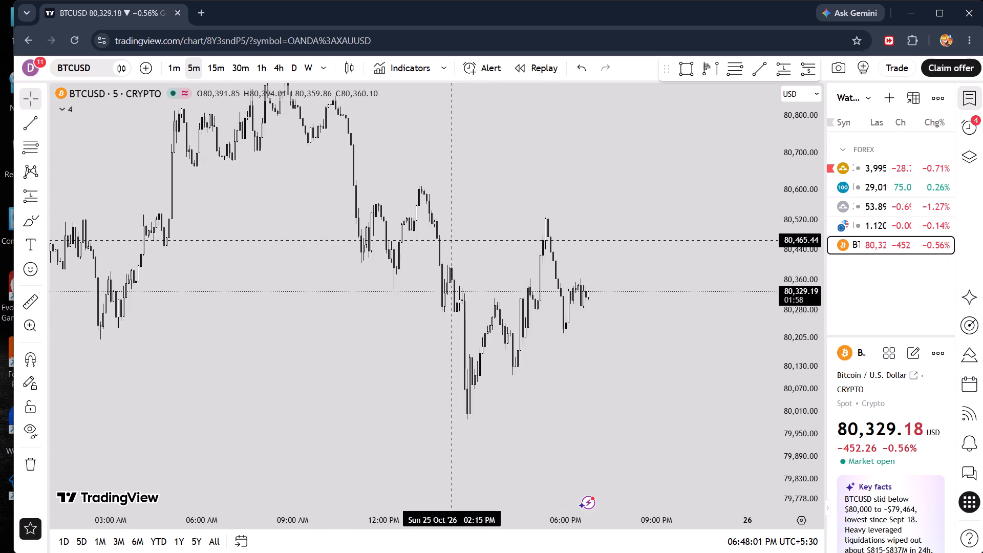
pyautogui.scroll(2, 450, 240)
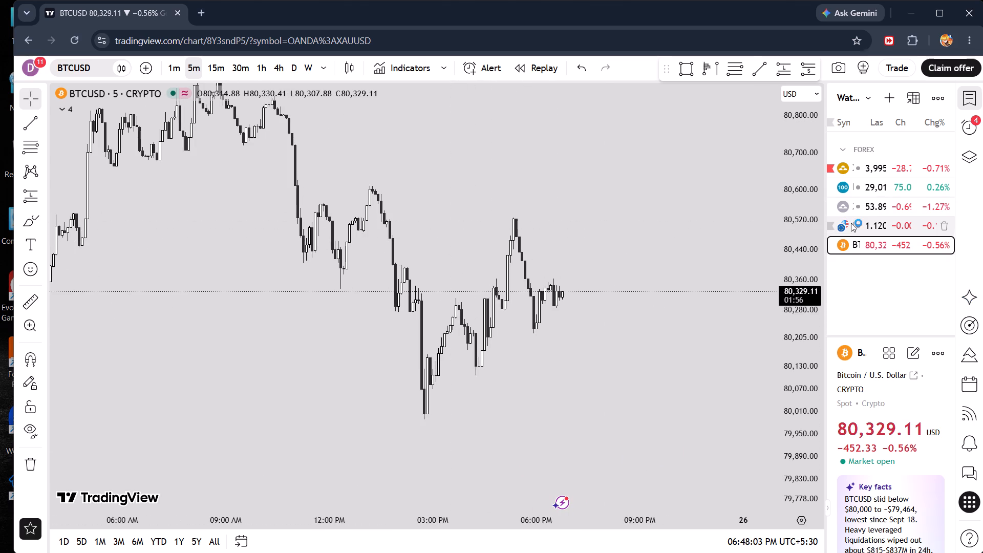
pyautogui.click(851, 223)
pyautogui.scroll(-3, 550, 320)
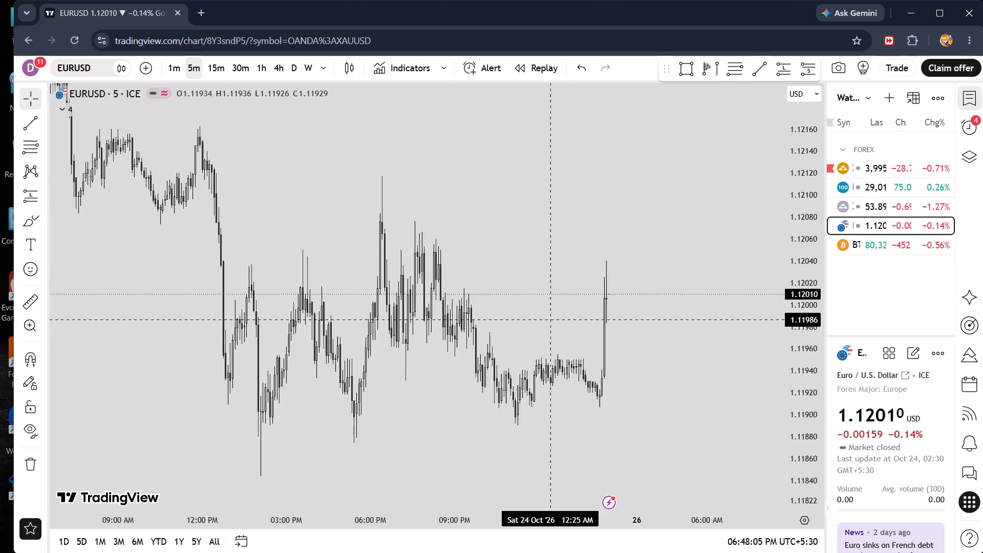
pyautogui.click(871, 199)
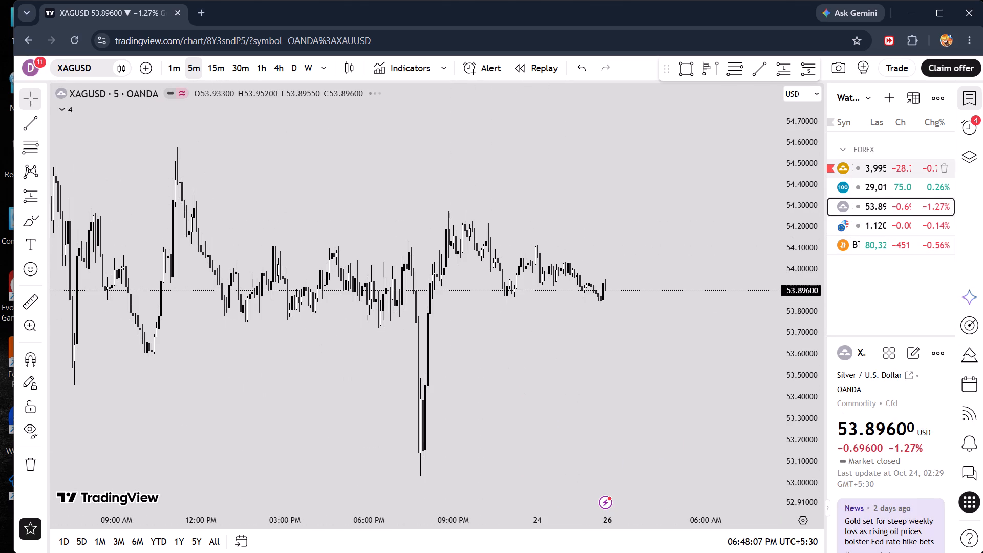
pyautogui.click(866, 173)
pyautogui.click(866, 188)
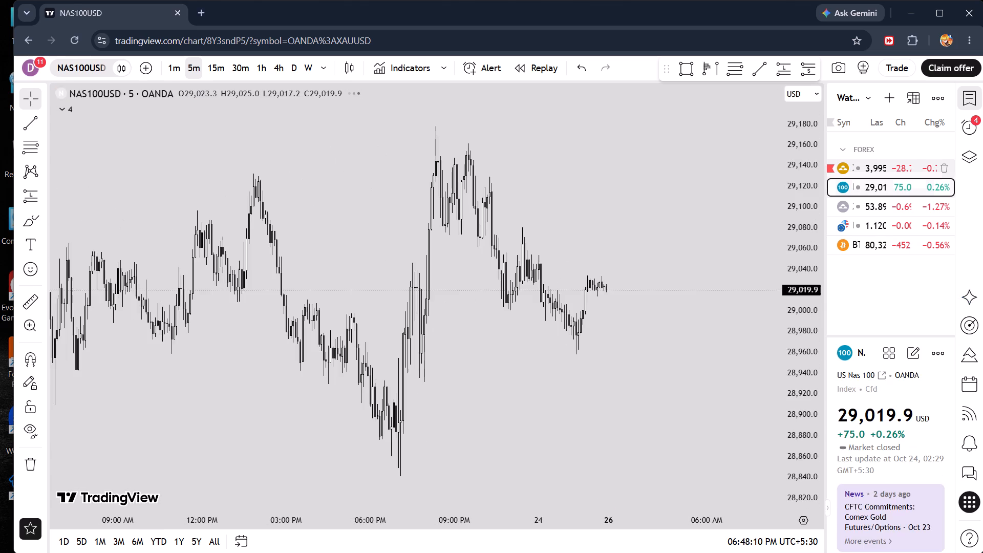
pyautogui.click(866, 171)
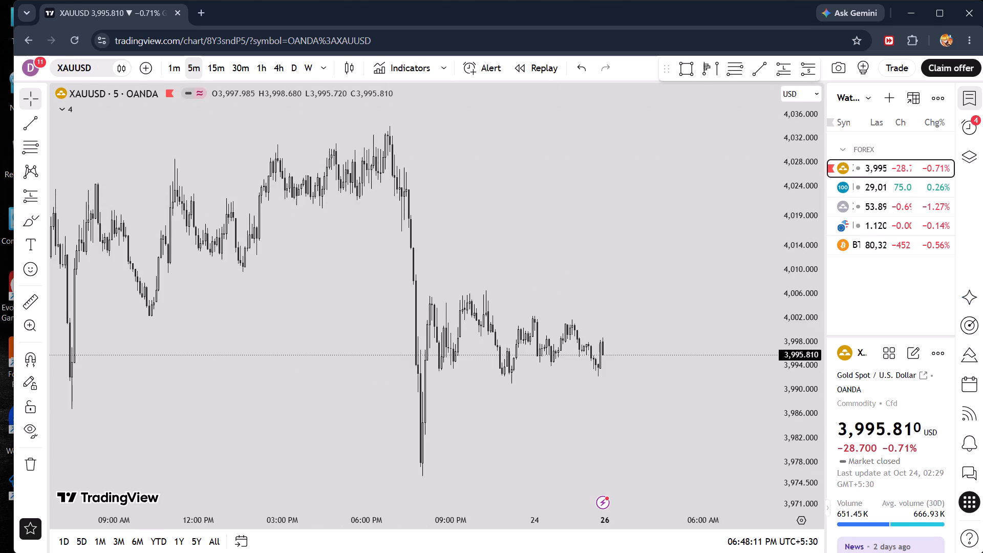
# Switch XAUUSD to the daily timeframe and examine the recent price swings at a readable price scale.
pyautogui.click(293, 66)
pyautogui.scroll(8, 496, 234)
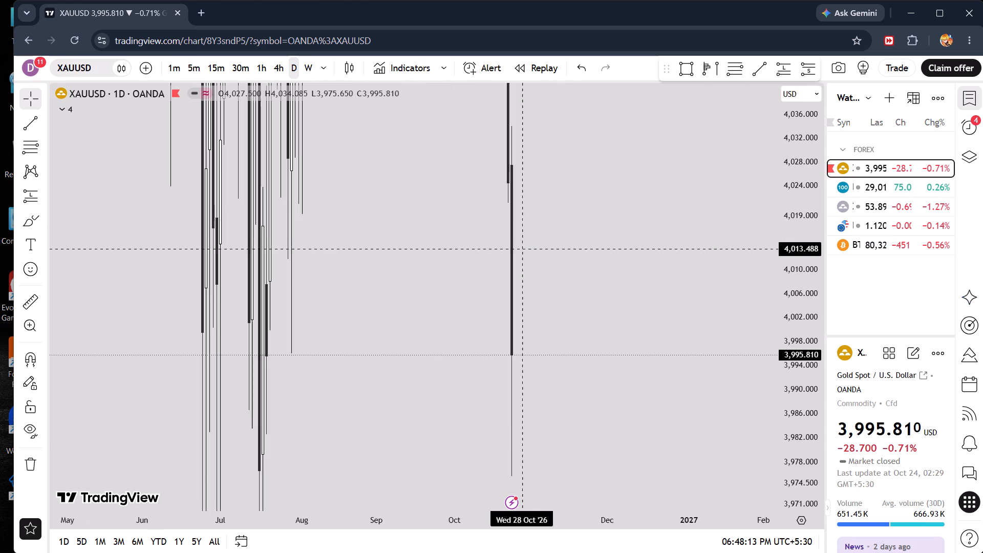
pyautogui.moveTo(810, 120); pyautogui.dragTo(807, 388)
pyautogui.moveTo(800, 157); pyautogui.dragTo(810, 384)
pyautogui.moveTo(809, 185); pyautogui.dragTo(814, 332)
pyautogui.scroll(6, 527, 230)
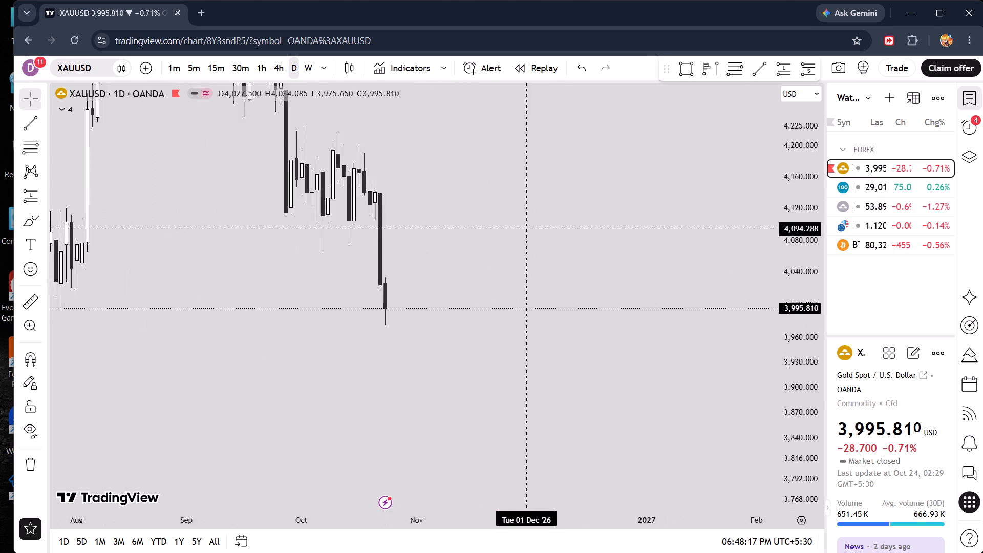
pyautogui.scroll(1, 527, 229)
pyautogui.moveTo(467, 170); pyautogui.dragTo(740, 278)
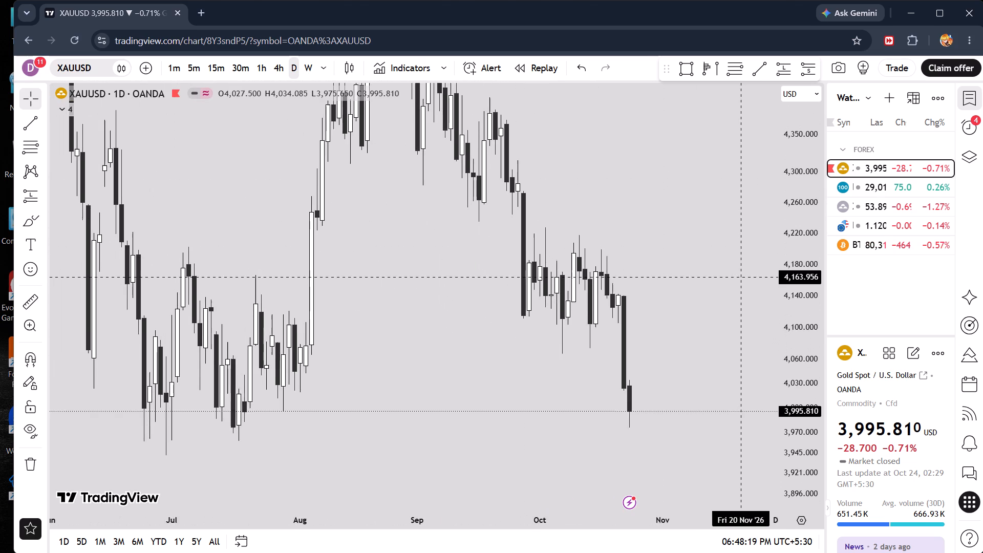
pyautogui.moveTo(740, 278); pyautogui.dragTo(697, 283)
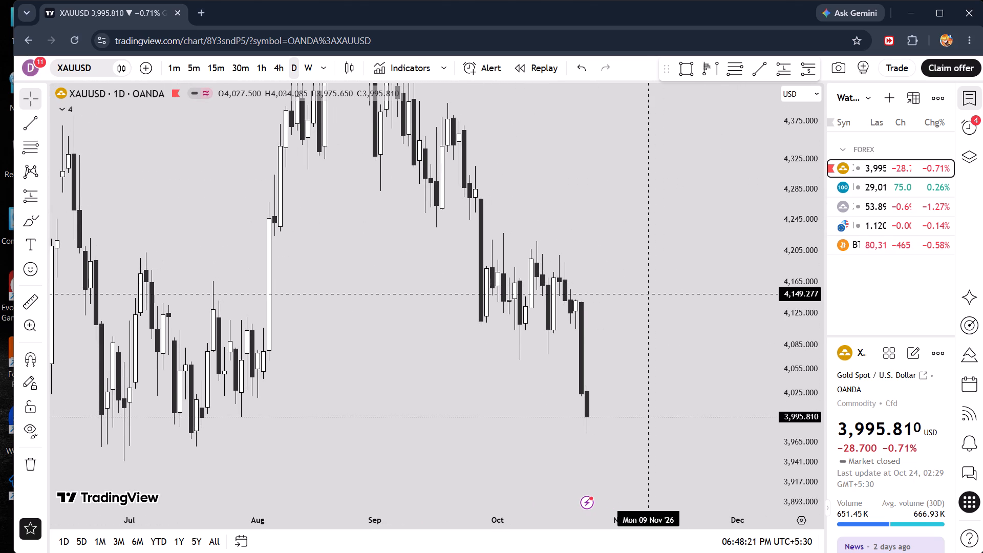
pyautogui.scroll(2, 653, 300)
pyautogui.moveTo(633, 326); pyautogui.dragTo(583, 267)
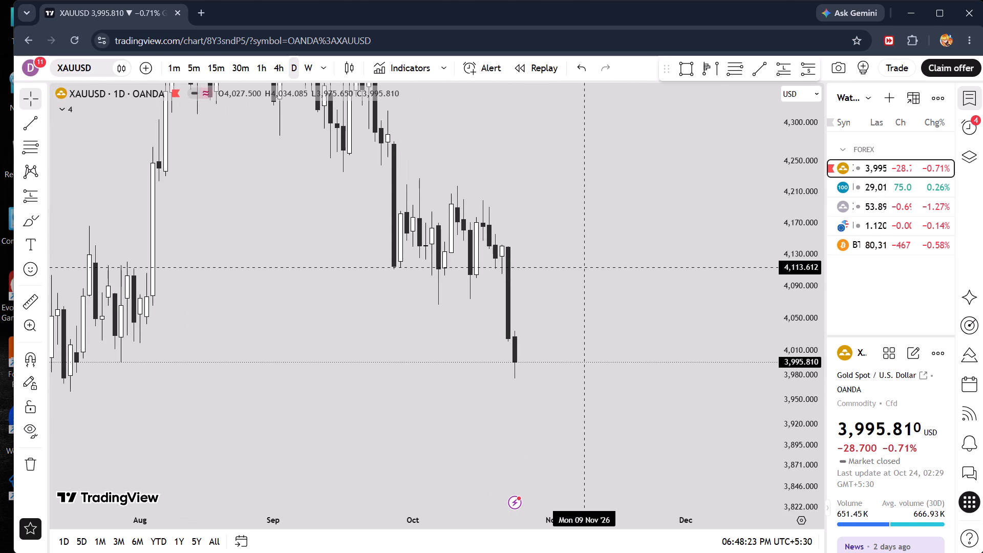
pyautogui.click(755, 79)
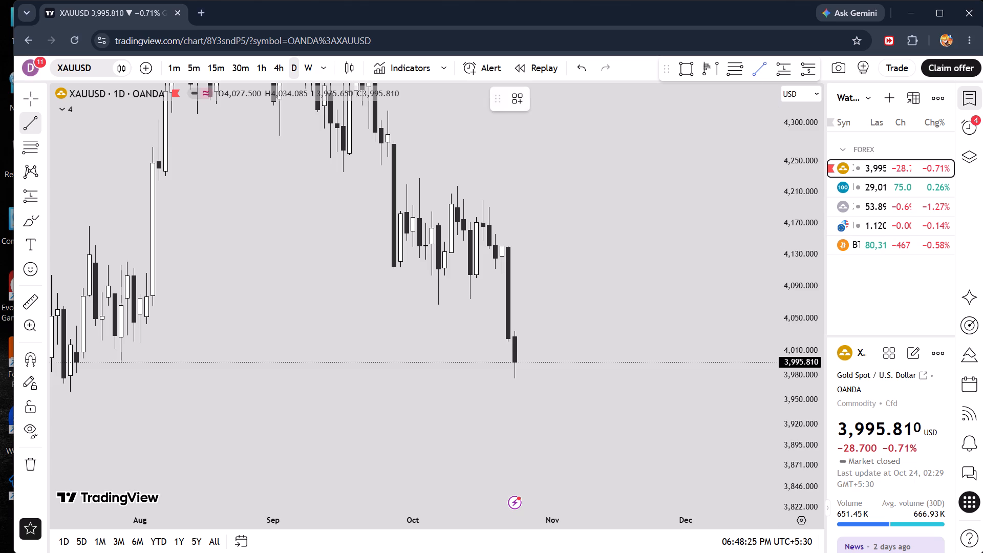
pyautogui.rightClick(671, 254)
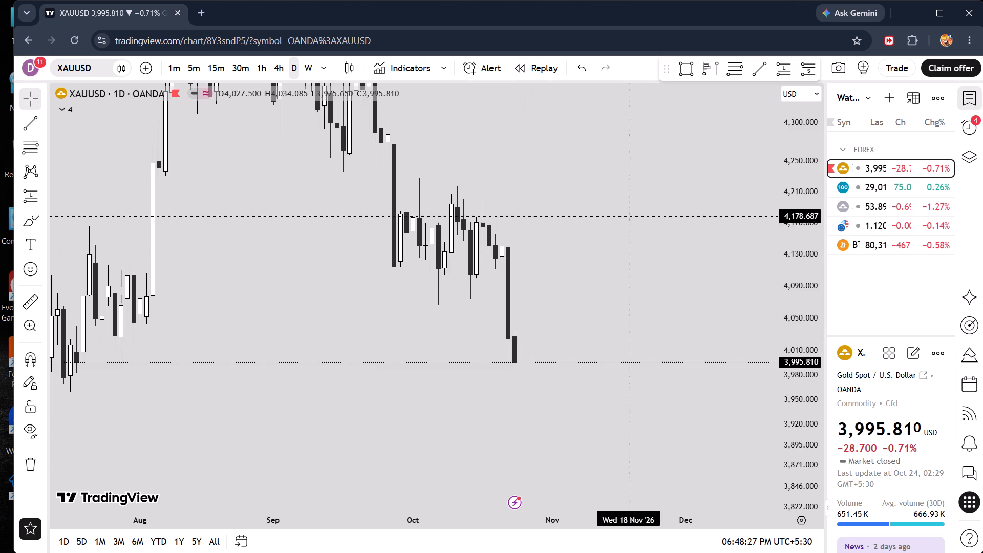
pyautogui.moveTo(627, 215); pyautogui.dragTo(691, 246)
pyautogui.moveTo(801, 163); pyautogui.dragTo(798, 358)
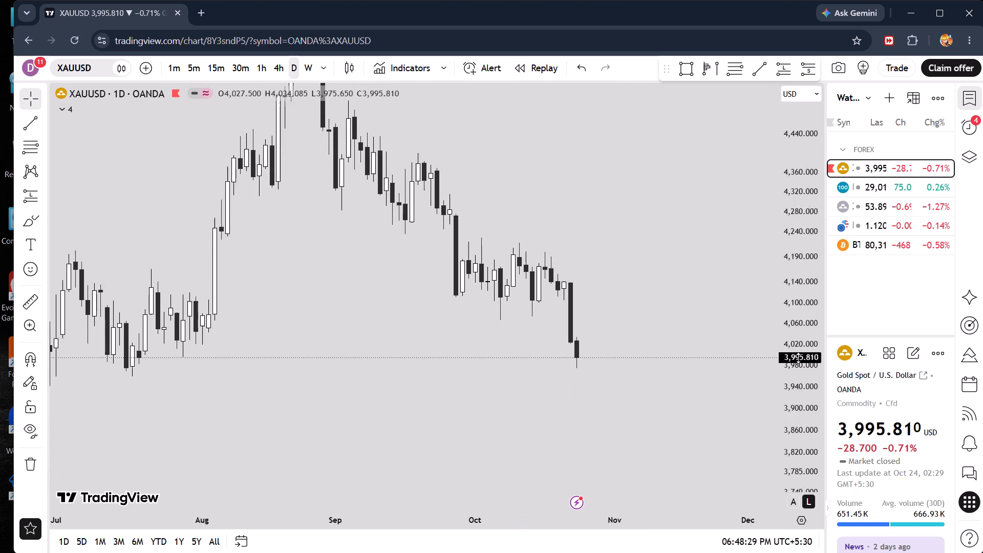
pyautogui.moveTo(798, 358); pyautogui.dragTo(798, 359)
# Check XAUUSD on the weekly timeframe, return to daily and examine the price structure from June to October.
pyautogui.click(309, 67)
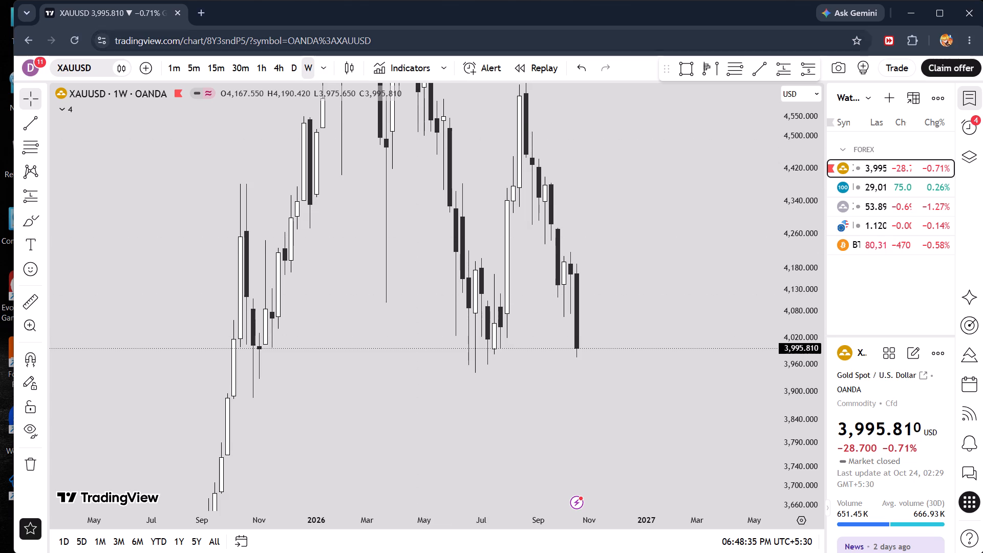
pyautogui.click(291, 74)
pyautogui.scroll(-5, 379, 284)
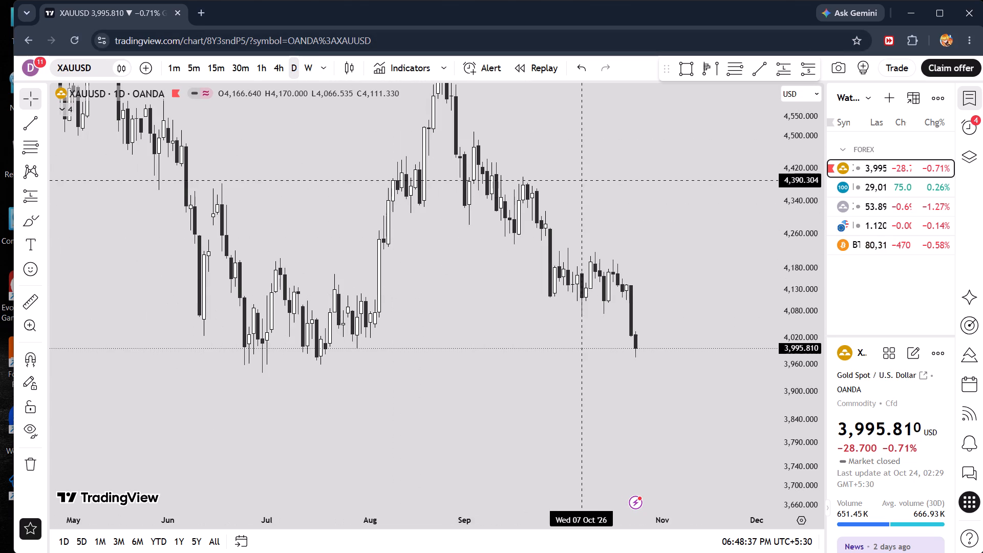
pyautogui.moveTo(582, 180); pyautogui.dragTo(560, 200)
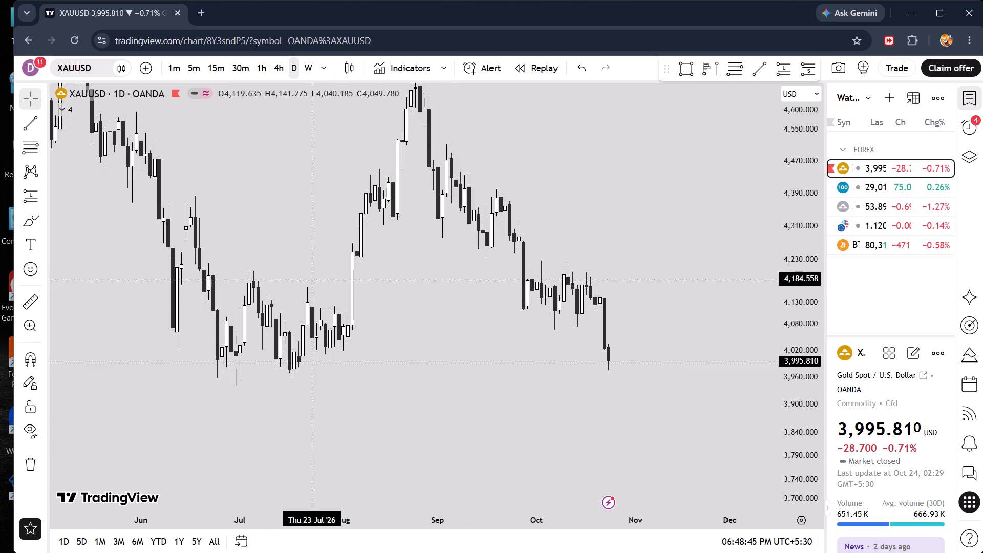
pyautogui.moveTo(466, 338); pyautogui.dragTo(421, 336)
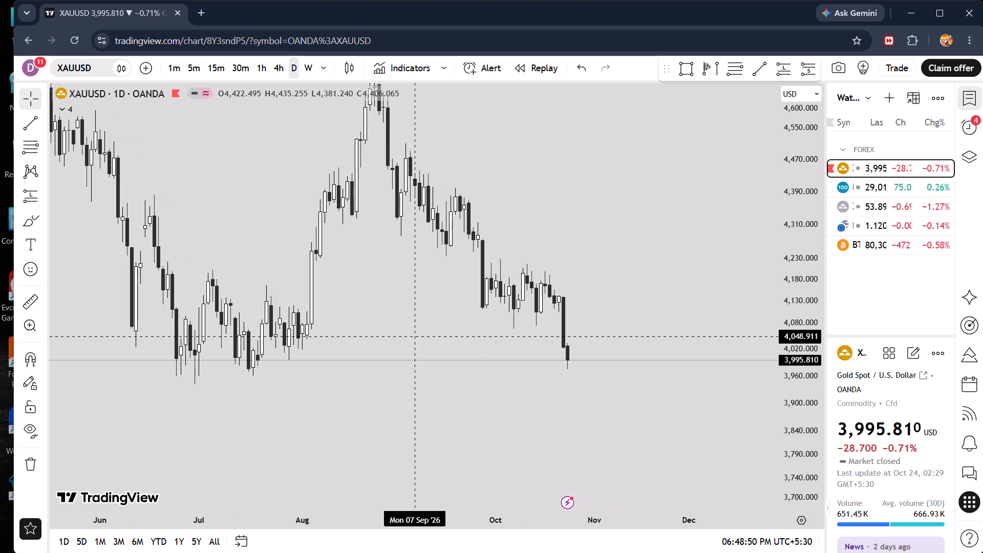
pyautogui.moveTo(499, 334); pyautogui.dragTo(418, 321)
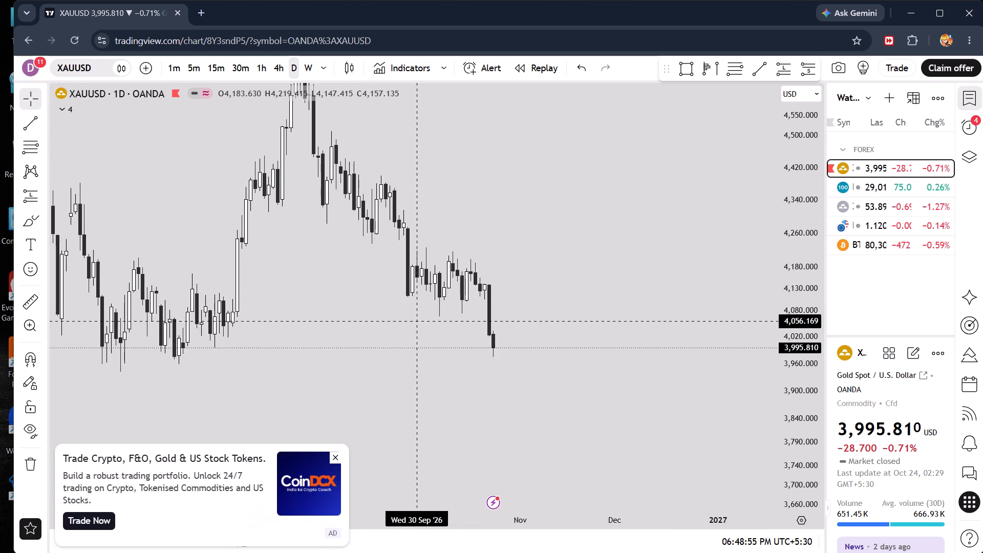
pyautogui.click(331, 459)
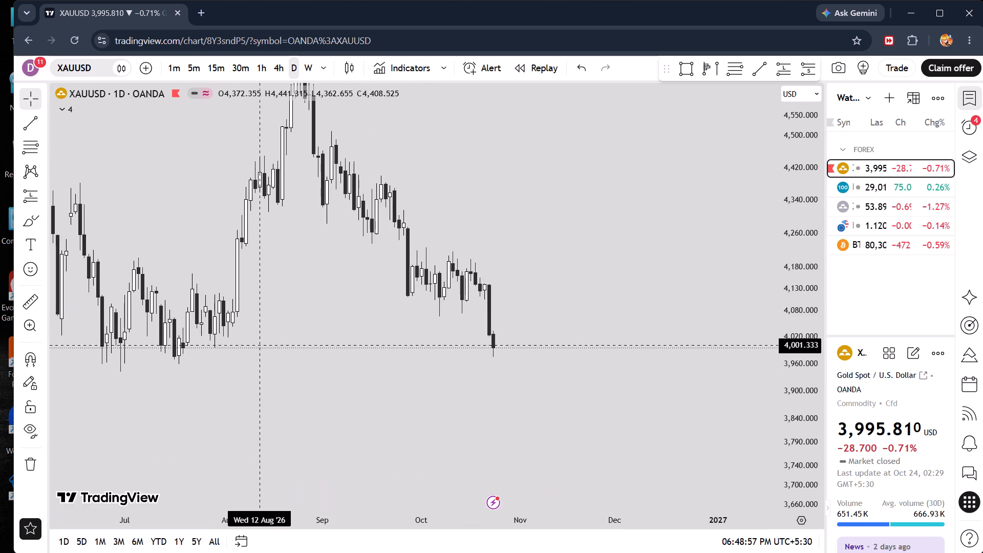
pyautogui.moveTo(319, 305); pyautogui.dragTo(336, 301)
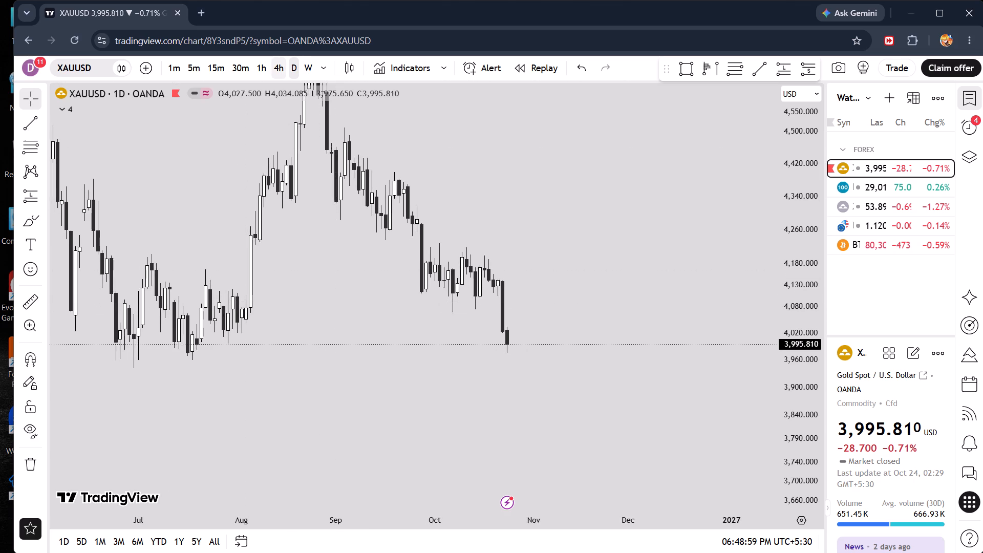
# On the XAUUSD 4h chart, draw a short horizontal trend line at about 3,986.5 from the 23 Oct 06:30 AM candle's low to the 06:30 PM candle.
pyautogui.click(281, 65)
pyautogui.scroll(-8, 349, 394)
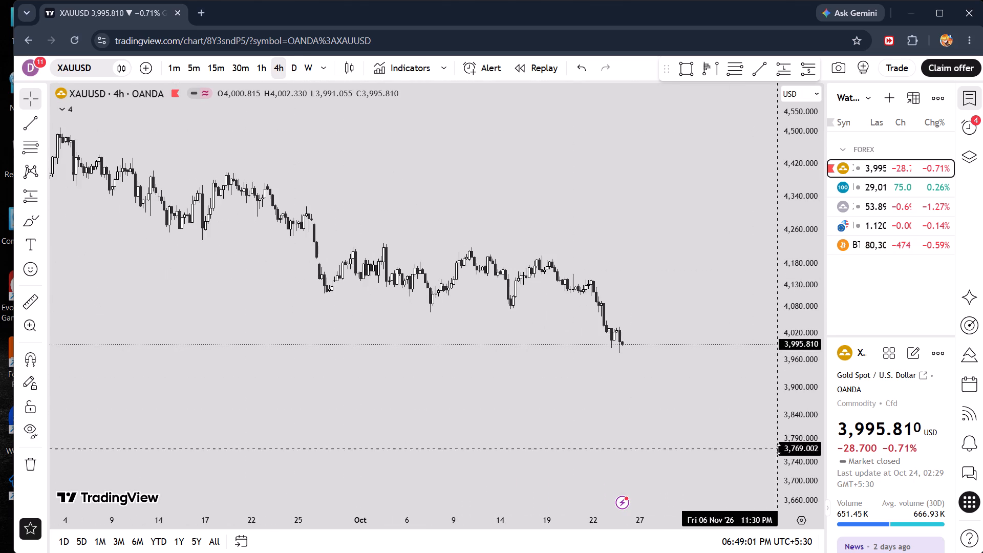
pyautogui.moveTo(784, 451); pyautogui.dragTo(813, 216)
pyautogui.scroll(2, 578, 344)
pyautogui.moveTo(658, 318); pyautogui.dragTo(599, 322)
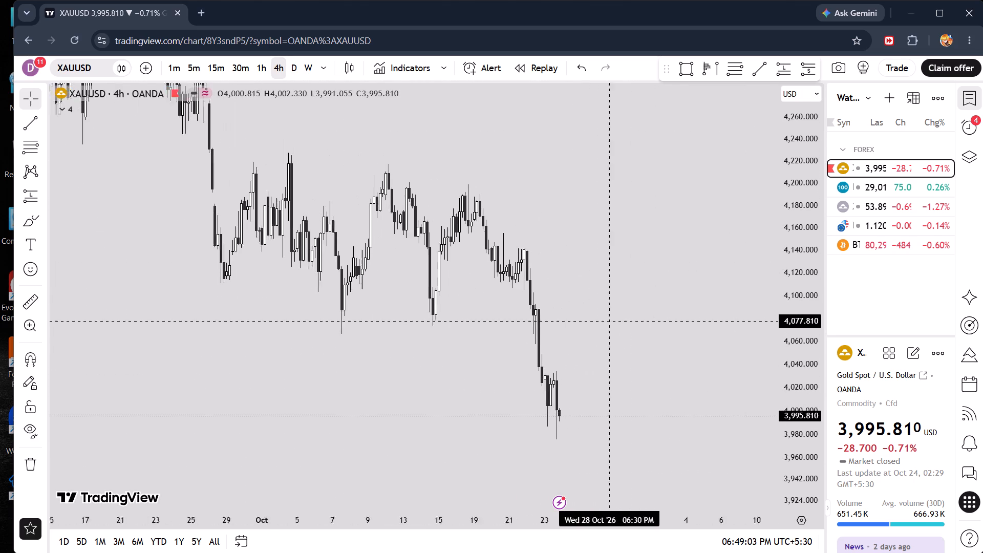
pyautogui.moveTo(599, 322); pyautogui.dragTo(583, 322)
pyautogui.moveTo(801, 401); pyautogui.dragTo(802, 280)
pyautogui.moveTo(680, 395); pyautogui.dragTo(681, 316)
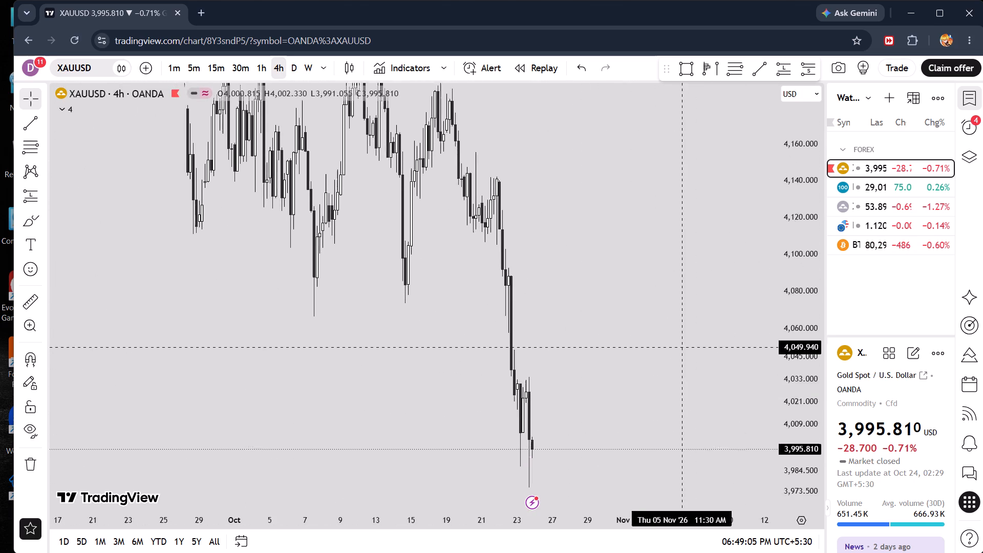
pyautogui.moveTo(681, 316); pyautogui.dragTo(695, 178)
pyautogui.scroll(6, 593, 275)
pyautogui.click(758, 72)
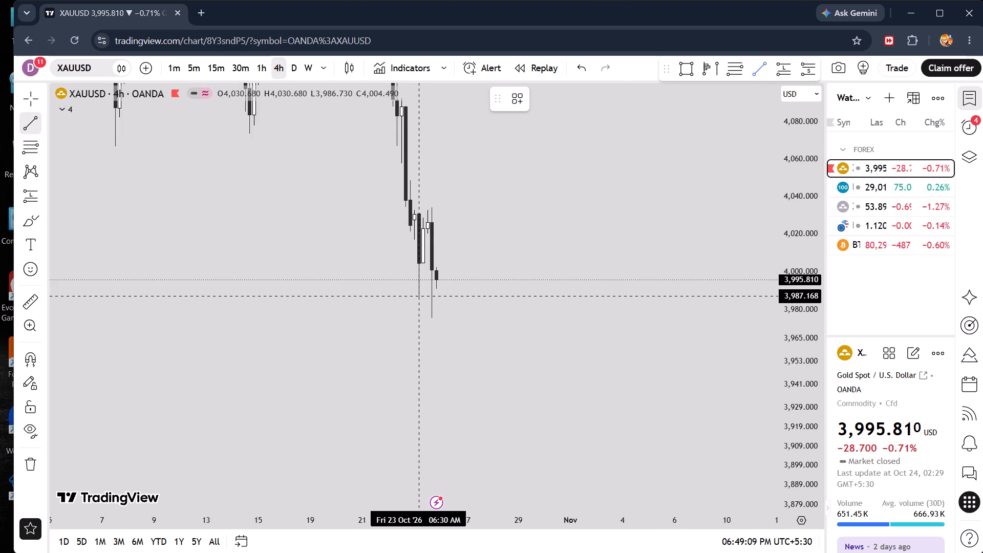
pyautogui.click(418, 297)
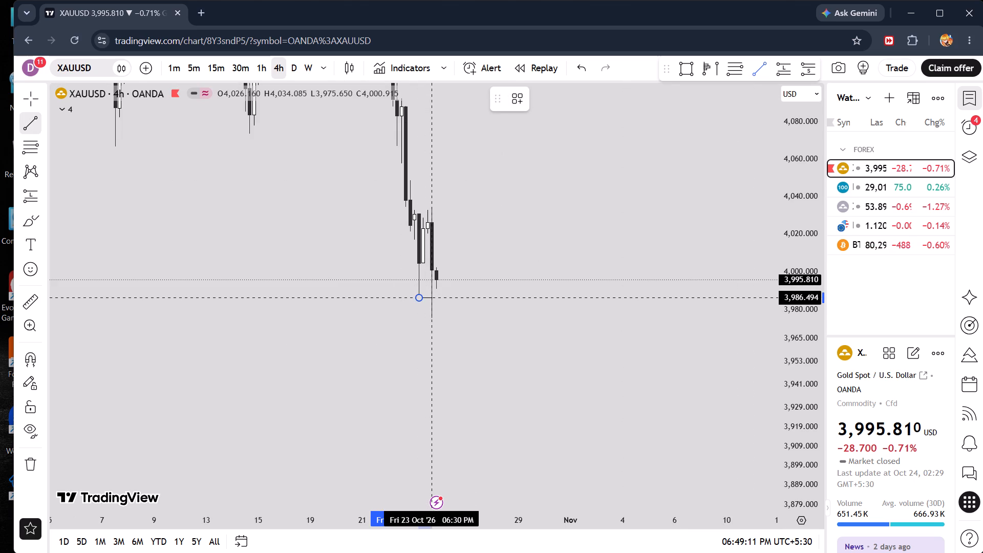
pyautogui.keyDown('shift'); pyautogui.click(430, 299); pyautogui.keyUp('shift')
pyautogui.click(549, 232)
# Draw a horizontal trend line at about 4,073.6 from the 14 Oct 06:30 PM low to 22 Oct and apply the BOS drawing template.
pyautogui.scroll(8, 497, 248)
pyautogui.moveTo(307, 224); pyautogui.dragTo(587, 337)
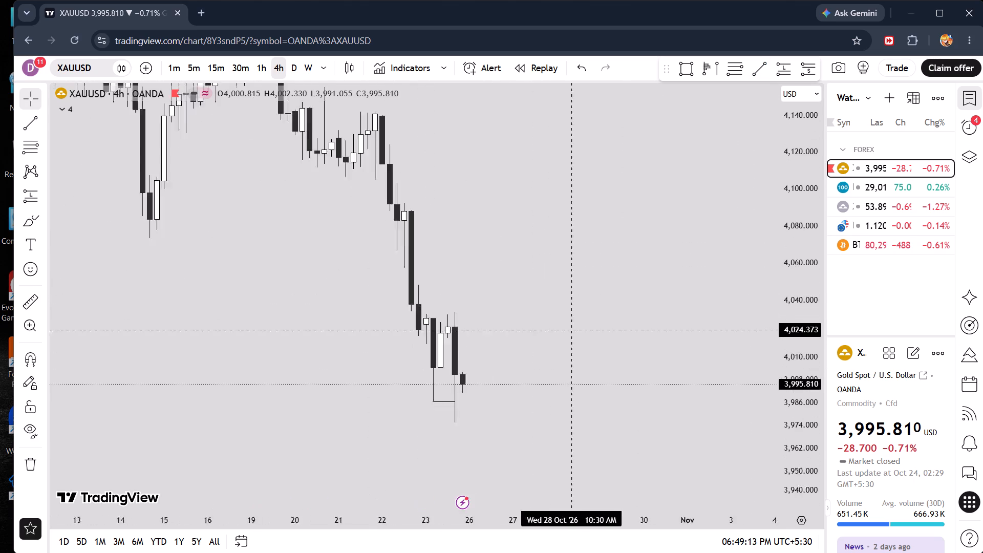
pyautogui.moveTo(587, 337); pyautogui.dragTo(616, 351)
pyautogui.scroll(4, 616, 351)
pyautogui.moveTo(471, 270); pyautogui.dragTo(480, 276)
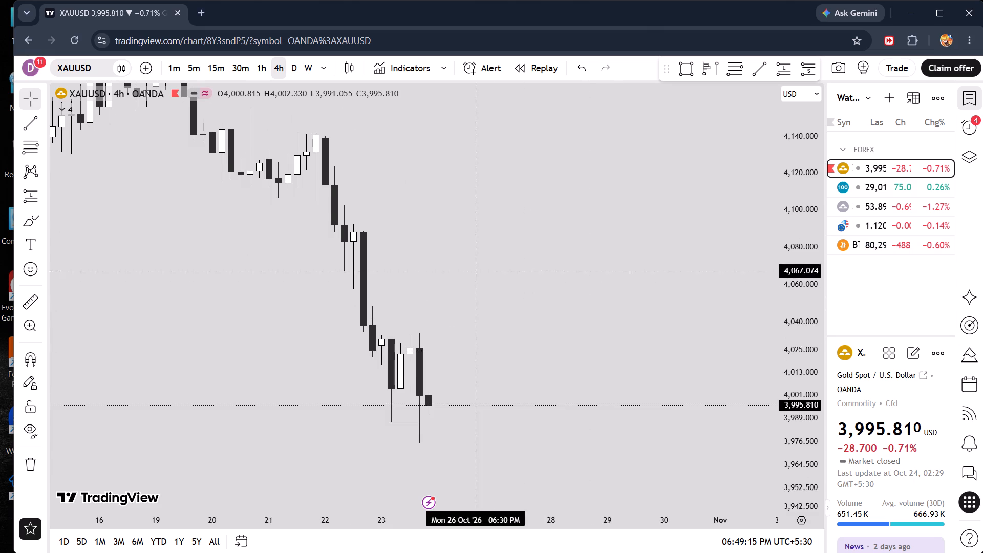
pyautogui.moveTo(480, 276); pyautogui.dragTo(631, 386)
pyautogui.click(762, 65)
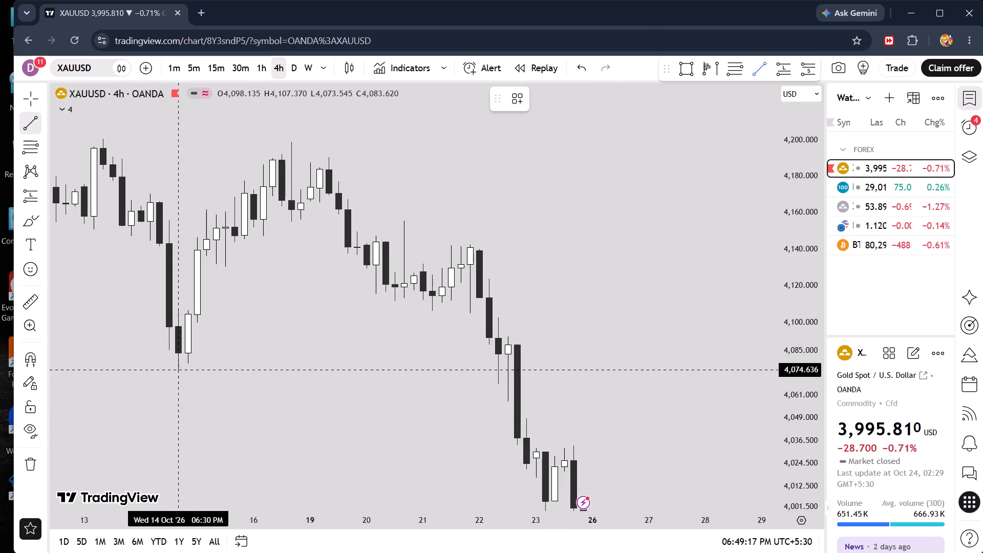
pyautogui.click(178, 372)
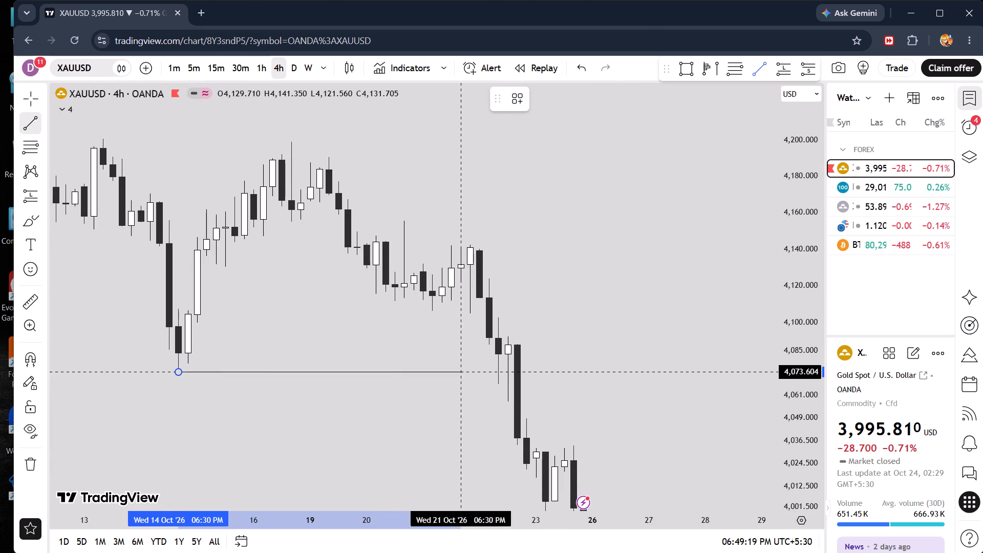
pyautogui.keyDown('shift'); pyautogui.click(518, 374); pyautogui.keyUp('shift')
pyautogui.click(525, 95)
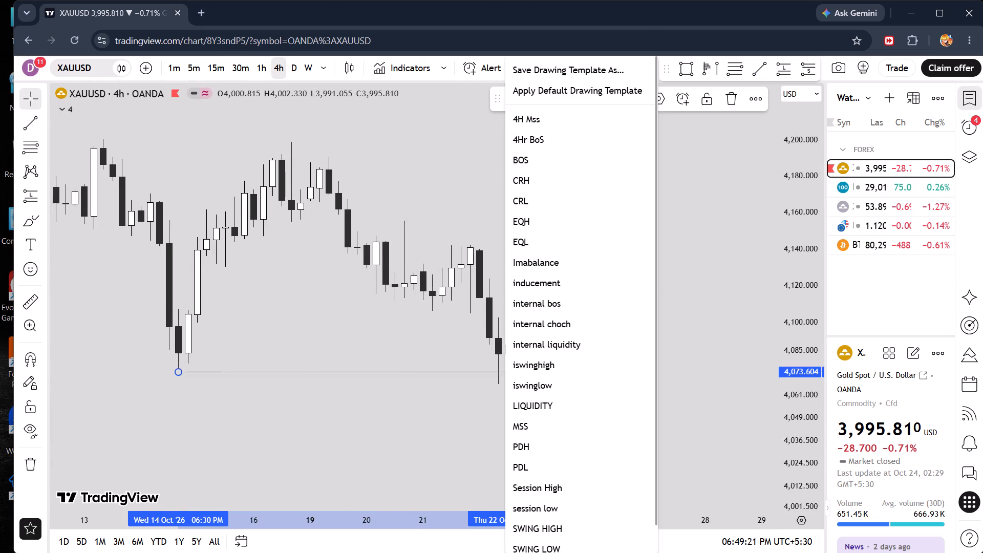
pyautogui.click(527, 162)
pyautogui.moveTo(671, 370); pyautogui.dragTo(591, 208)
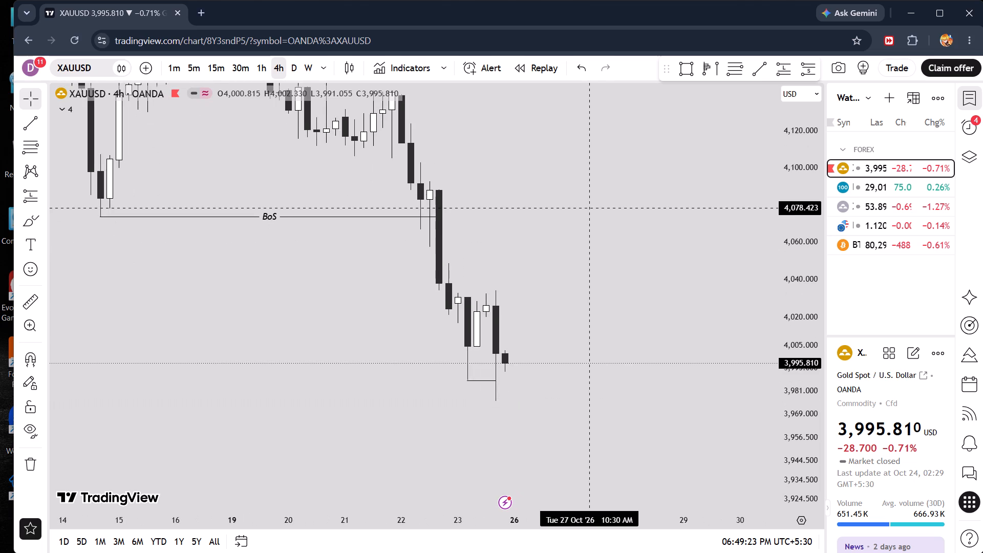
# Apply the LIQUIDITY drawing template to the short trend line at the 23 Oct low on the 4h chart.
pyautogui.scroll(-6, 591, 208)
pyautogui.moveTo(626, 182); pyautogui.dragTo(674, 321)
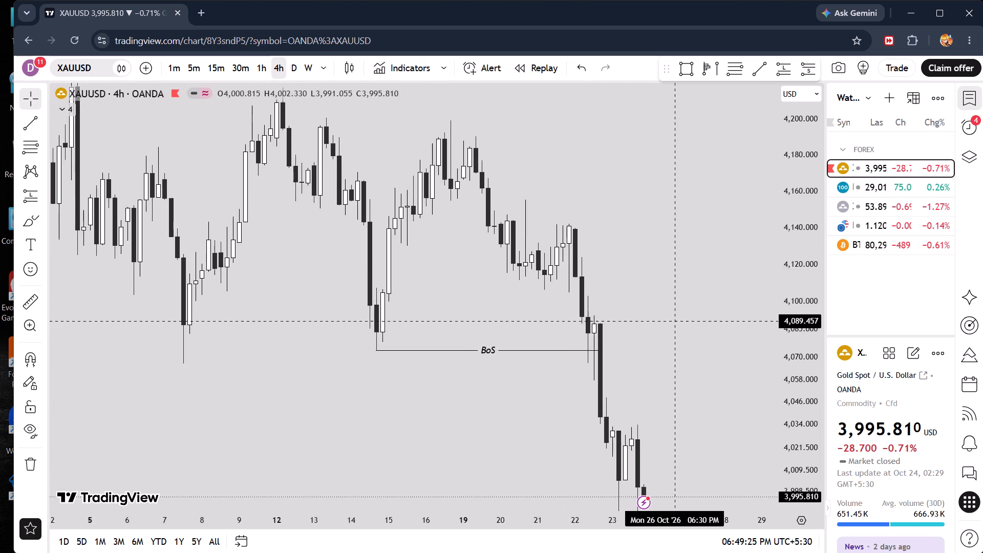
pyautogui.moveTo(674, 321); pyautogui.dragTo(563, 184)
pyautogui.scroll(6, 571, 295)
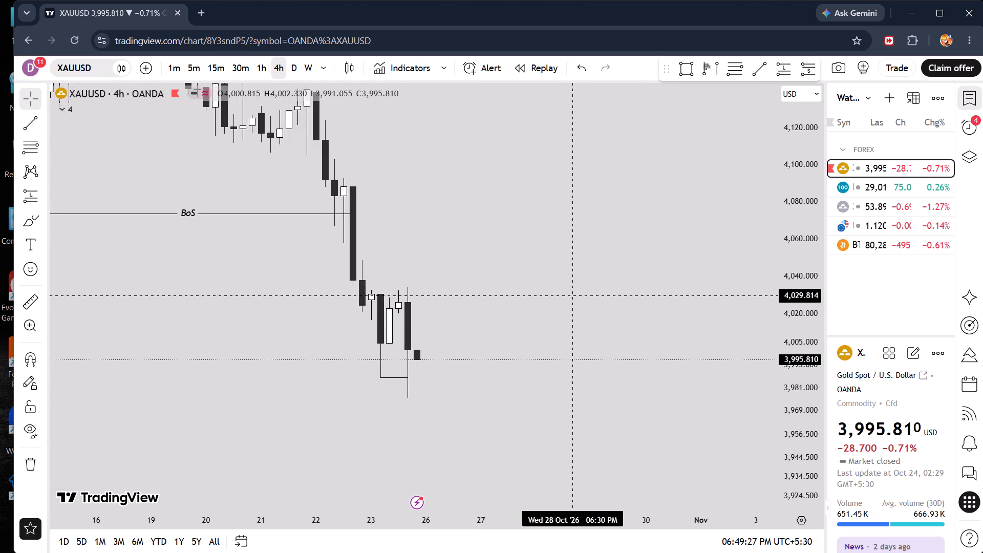
pyautogui.click(394, 377)
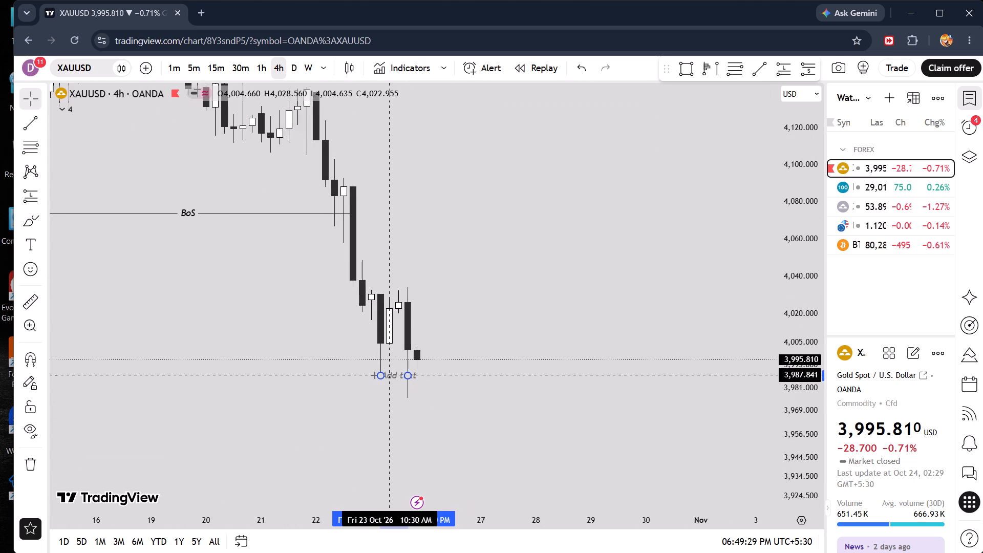
pyautogui.click(508, 318)
pyautogui.moveTo(486, 333); pyautogui.dragTo(623, 299)
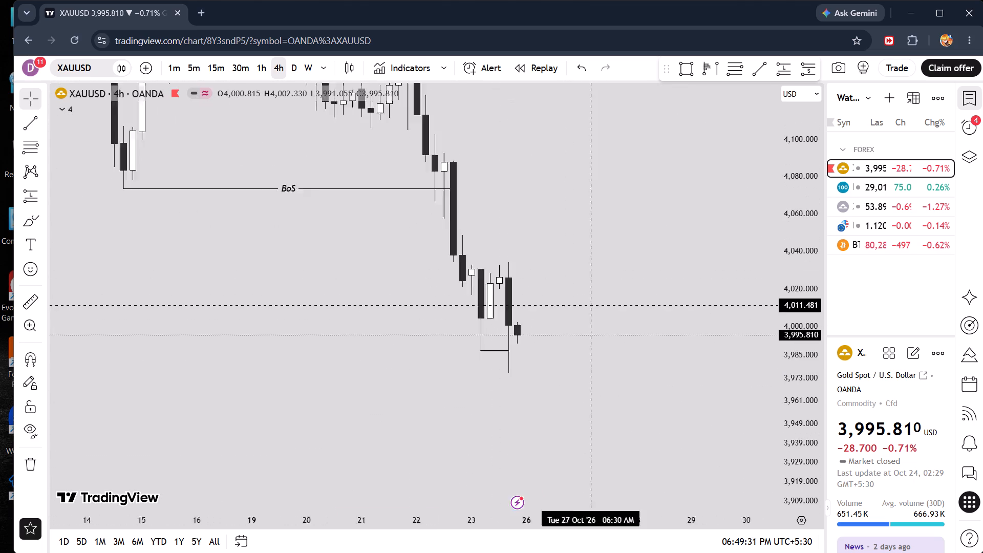
pyautogui.moveTo(623, 299); pyautogui.dragTo(628, 299)
pyautogui.scroll(8, 557, 339)
pyautogui.click(345, 343)
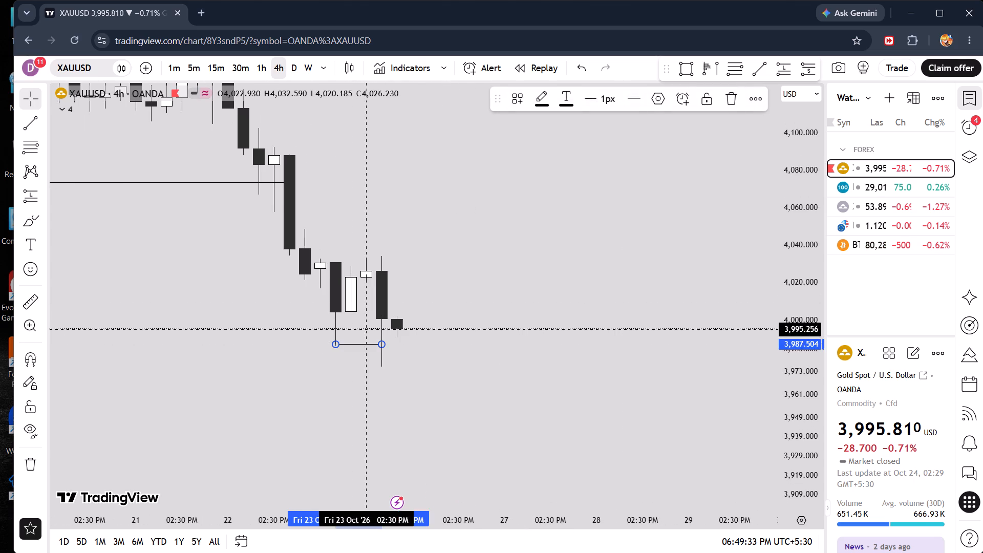
pyautogui.click(528, 98)
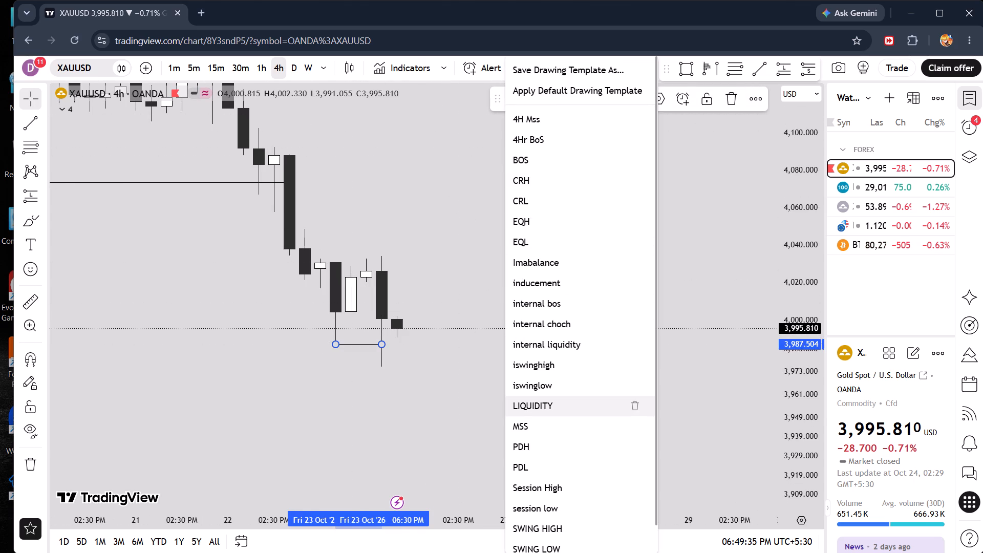
pyautogui.click(560, 410)
pyautogui.scroll(1, 499, 284)
pyautogui.scroll(-6, 530, 281)
pyautogui.click(608, 239)
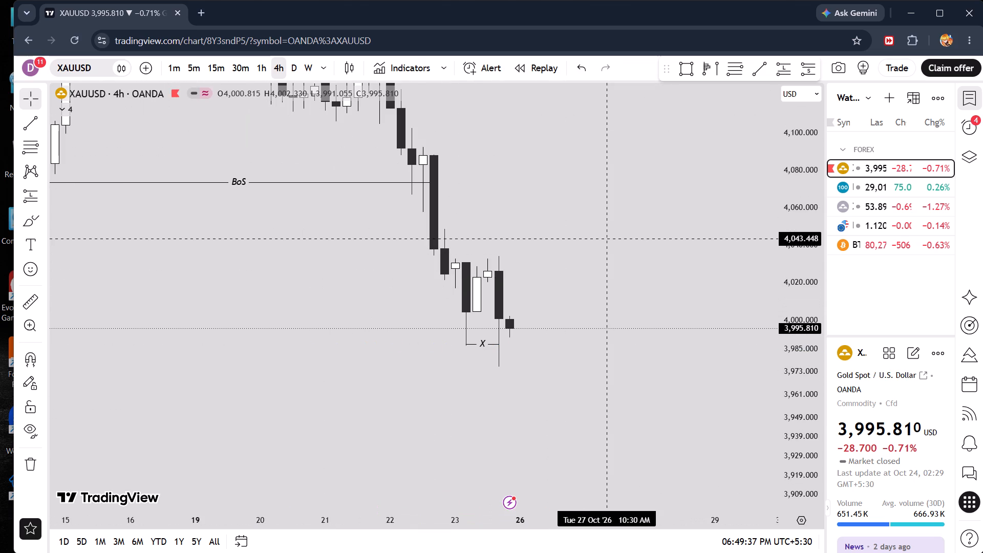
# Draw a rectangle from about 4,027.4 to 4,034.6, spanning 22 Oct 06:30 PM to 27 Oct 02:30 AM, and apply the Bearish template.
pyautogui.moveTo(607, 227); pyautogui.dragTo(636, 294)
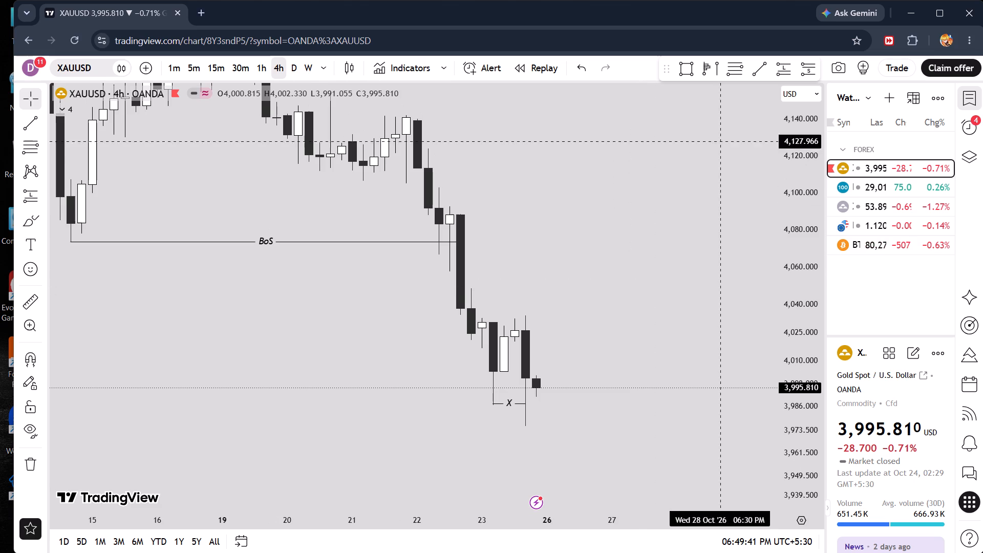
pyautogui.click(687, 71)
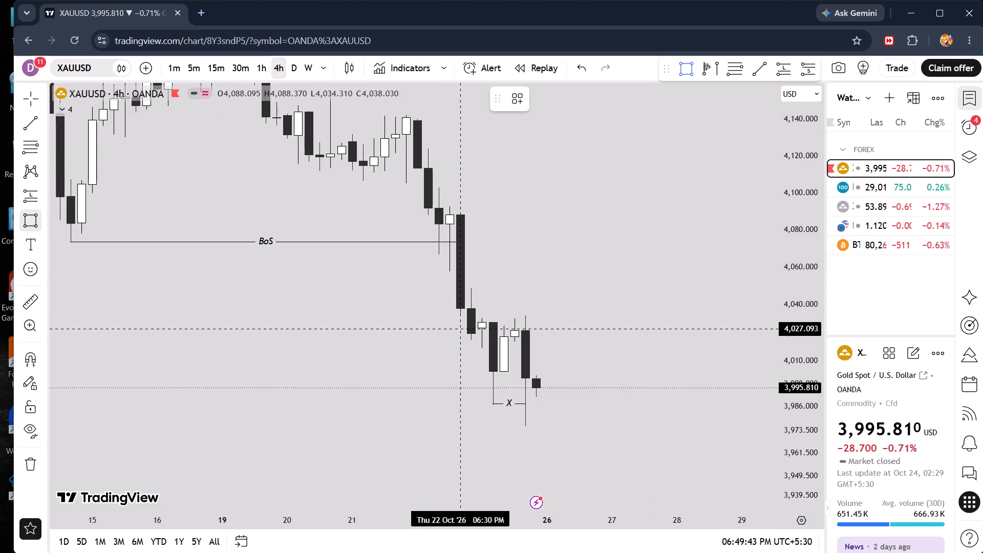
pyautogui.click(461, 328)
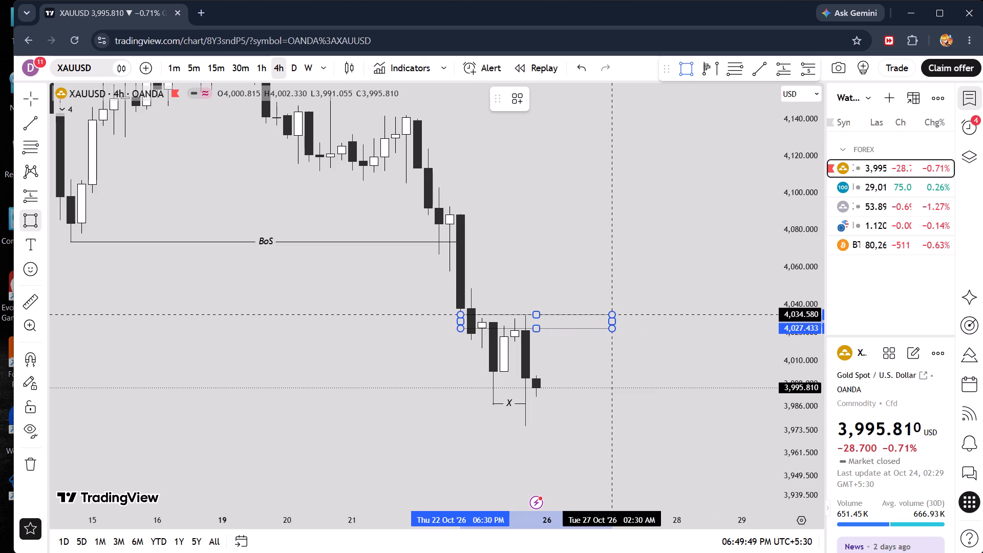
pyautogui.click(616, 314)
pyautogui.click(515, 95)
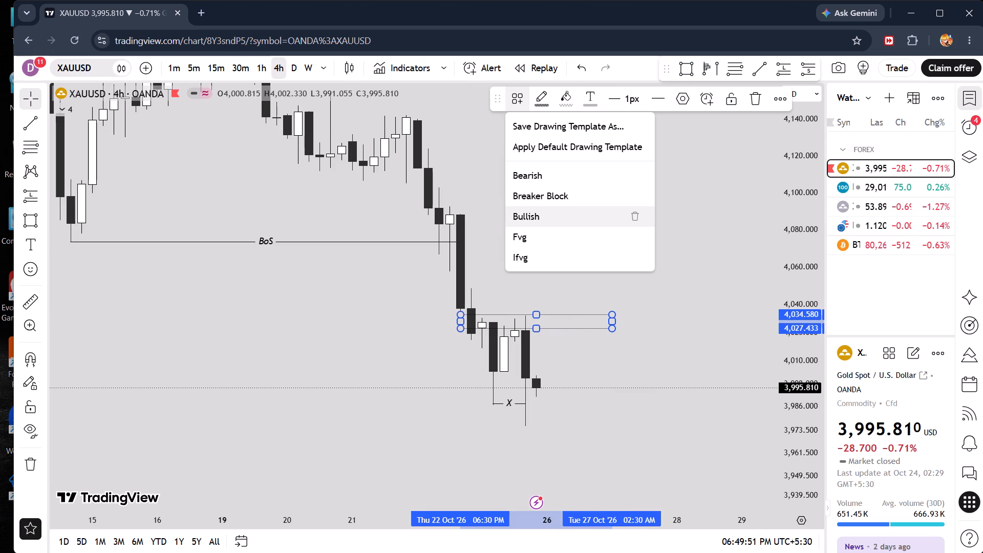
pyautogui.click(534, 185)
# Draw a rectangle from about 4,057.5 to 4,048.2, spanning 22 Oct 10:30 AM to 27 Oct 02:30 AM, and apply the Fvg template.
pyautogui.moveTo(601, 254); pyautogui.dragTo(516, 222)
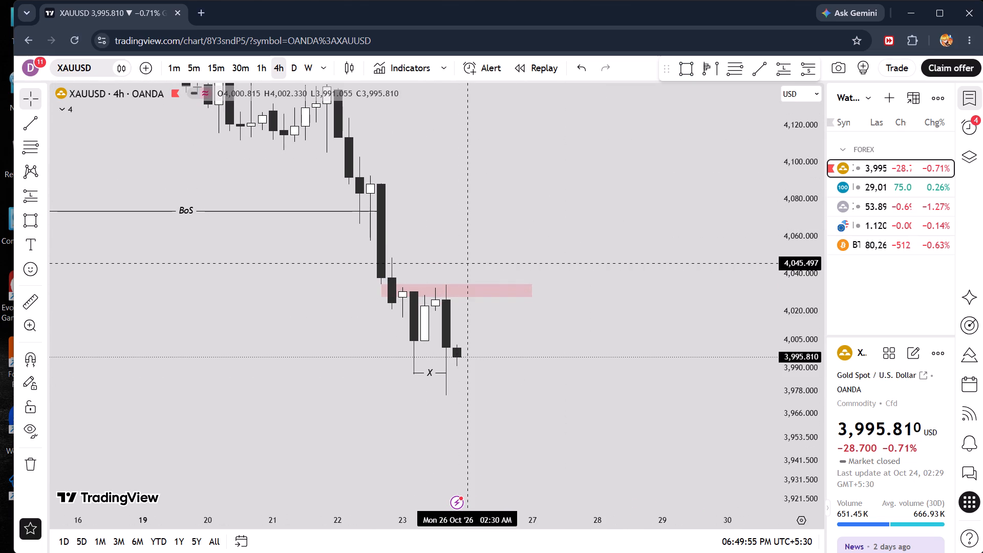
pyautogui.click(690, 63)
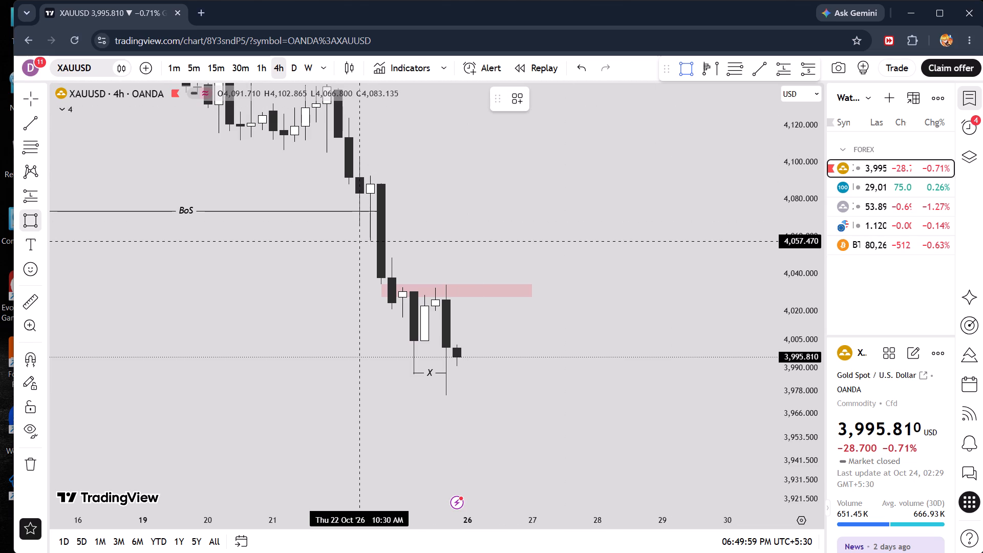
pyautogui.click(364, 241)
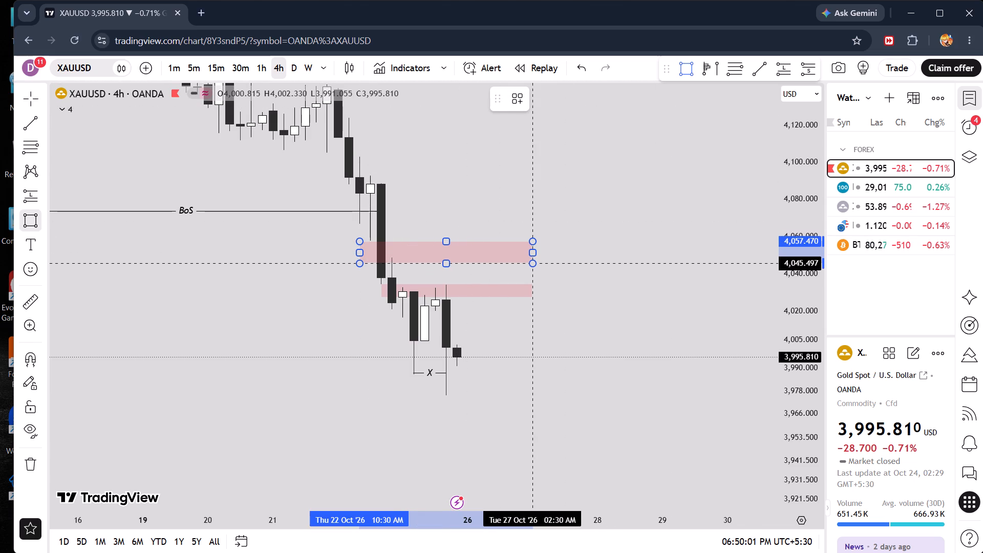
pyautogui.click(535, 258)
pyautogui.click(516, 104)
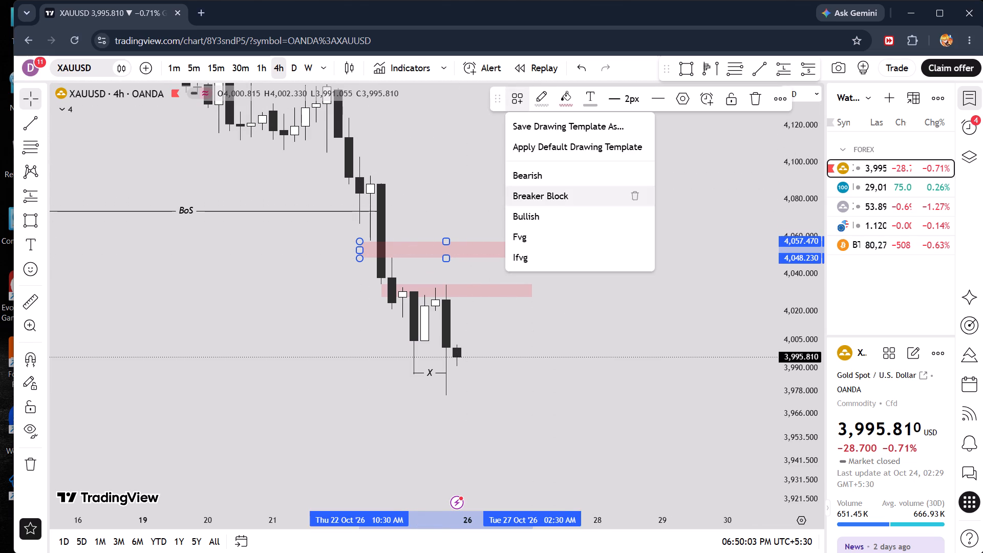
pyautogui.click(525, 232)
pyautogui.moveTo(445, 199); pyautogui.dragTo(458, 180)
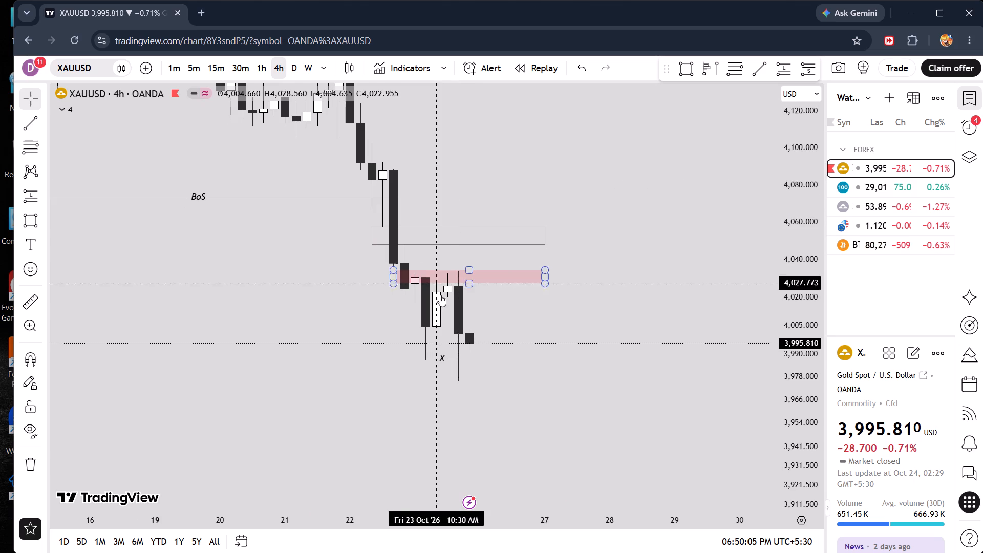
pyautogui.click(529, 356)
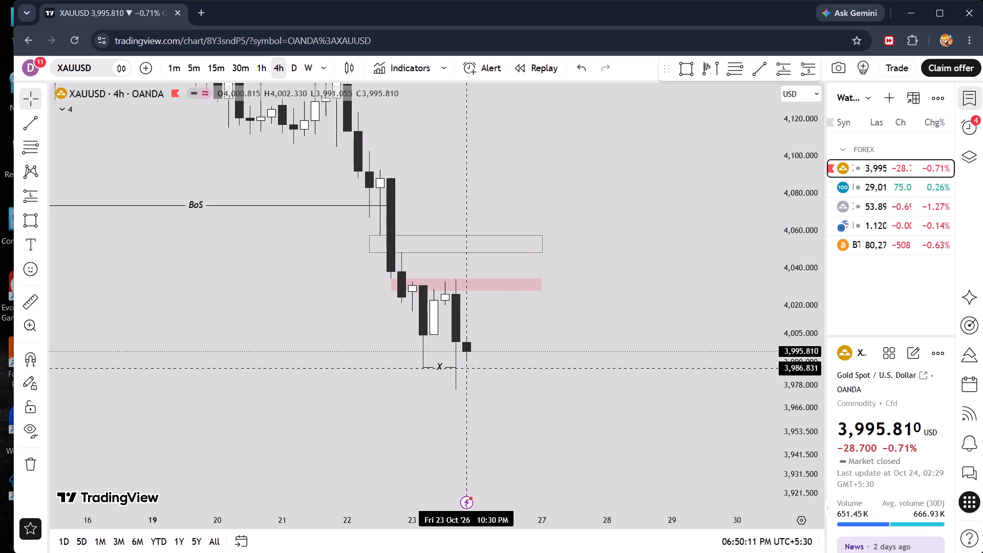
# On the 1h chart, refit the X liquidity line from the 23 Oct 07:30 AM candle's low to the large bearish candle that sweeps it.
pyautogui.click(257, 73)
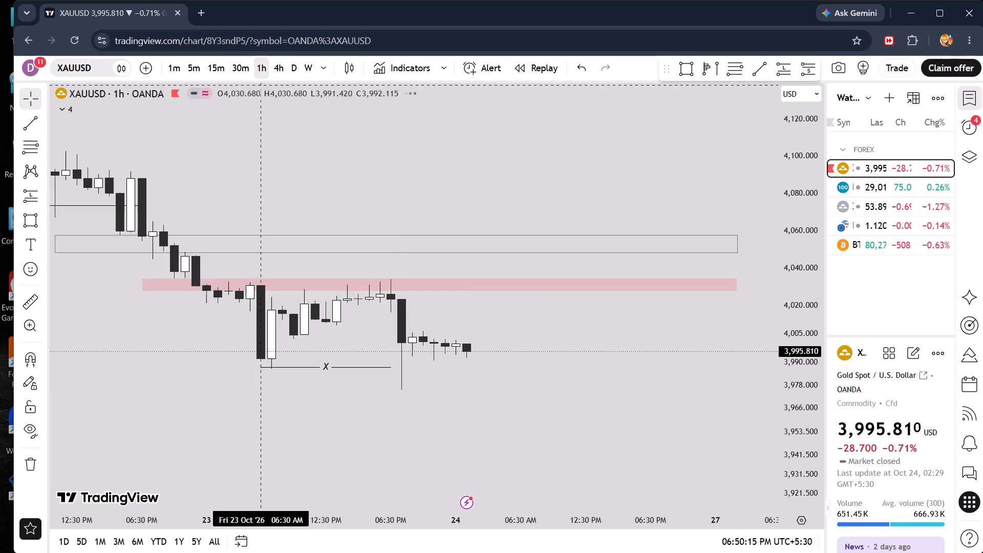
pyautogui.scroll(-7, 330, 277)
pyautogui.moveTo(637, 333); pyautogui.dragTo(576, 334)
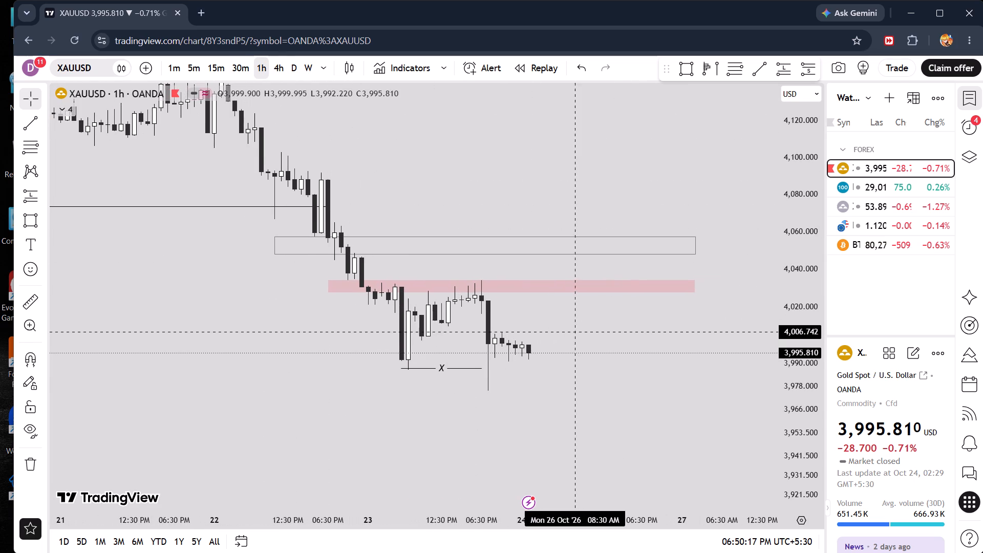
pyautogui.moveTo(810, 411); pyautogui.dragTo(800, 295)
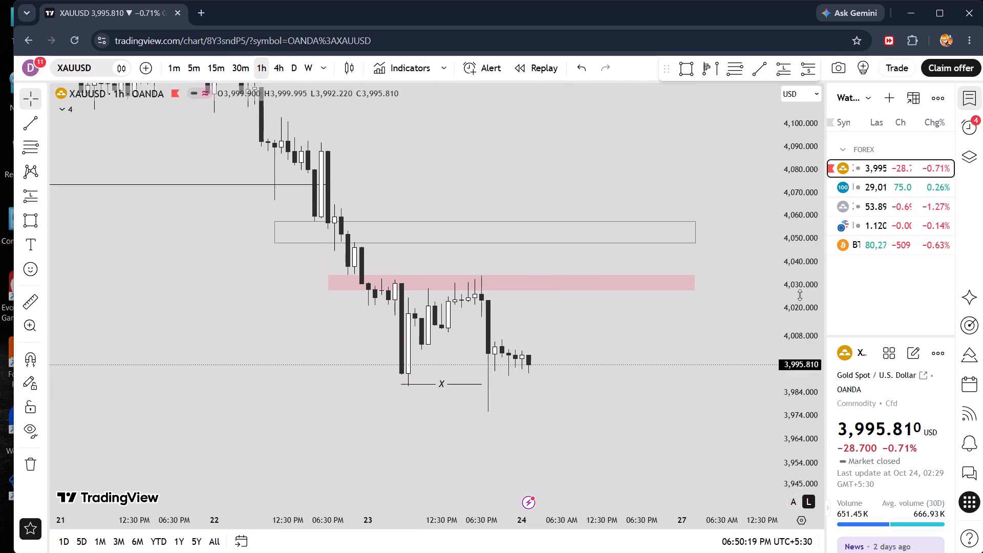
pyautogui.moveTo(800, 295); pyautogui.dragTo(780, 207)
pyautogui.moveTo(691, 358); pyautogui.dragTo(642, 316)
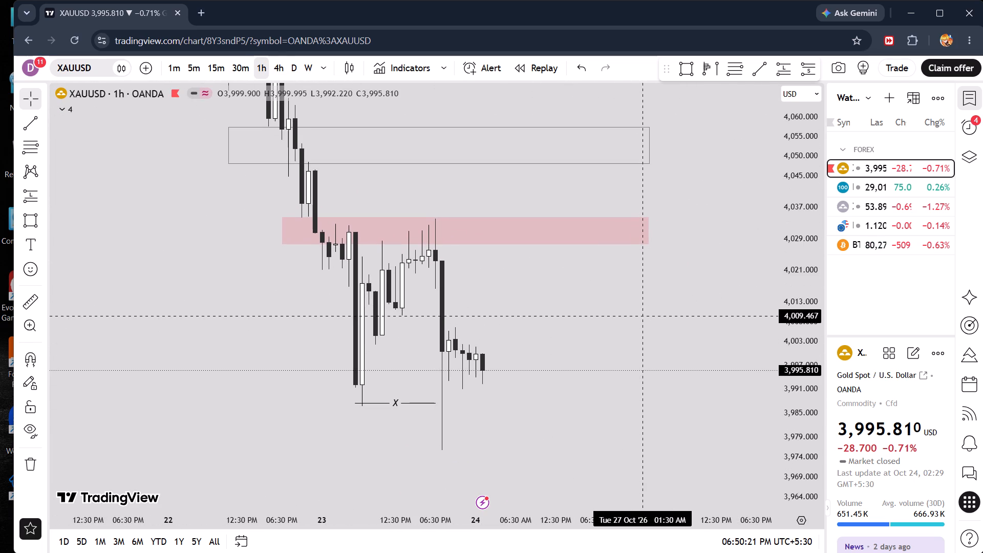
pyautogui.moveTo(436, 403); pyautogui.dragTo(444, 402)
pyautogui.click(567, 393)
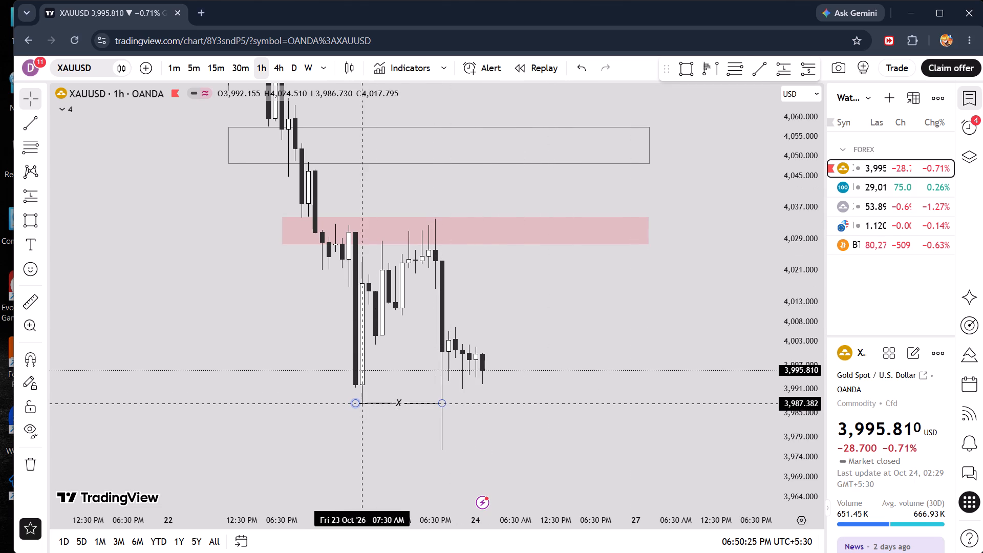
pyautogui.keyDown('shift'); pyautogui.moveTo(357, 403); pyautogui.dragTo(366, 404); pyautogui.keyUp('shift')
pyautogui.rightClick(367, 401)
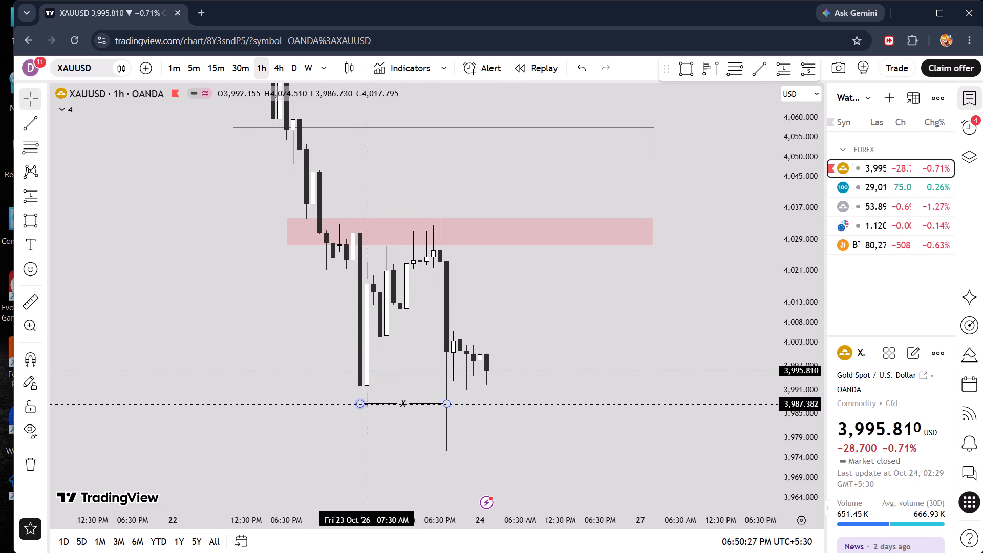
pyautogui.moveTo(362, 405); pyautogui.dragTo(368, 407)
pyautogui.click(412, 357)
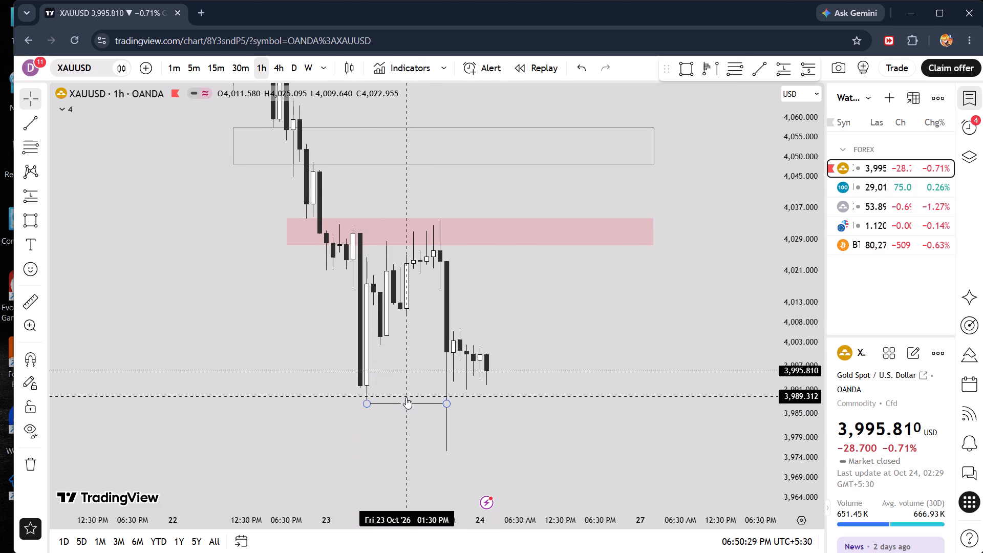
pyautogui.click(406, 400)
pyautogui.click(409, 385)
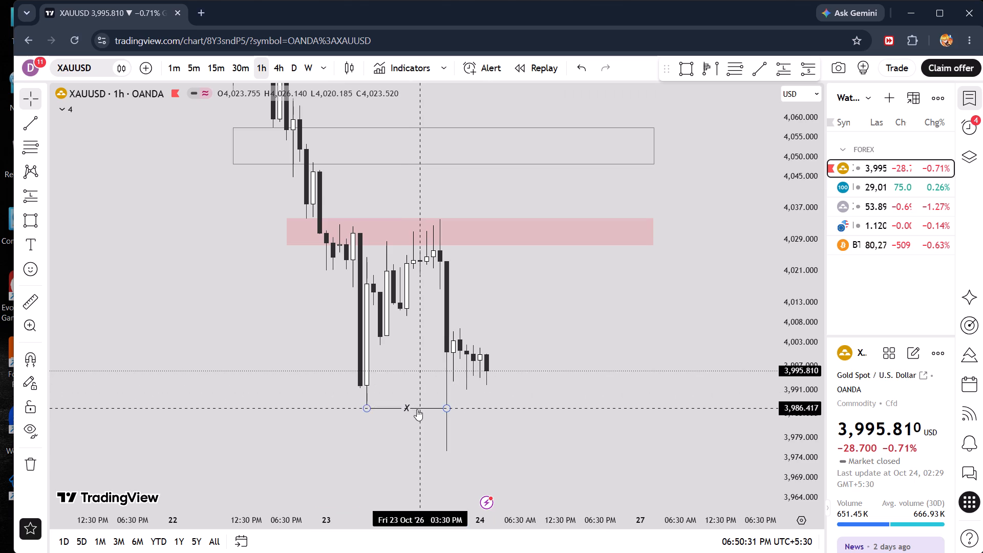
pyautogui.click(416, 410)
pyautogui.click(416, 383)
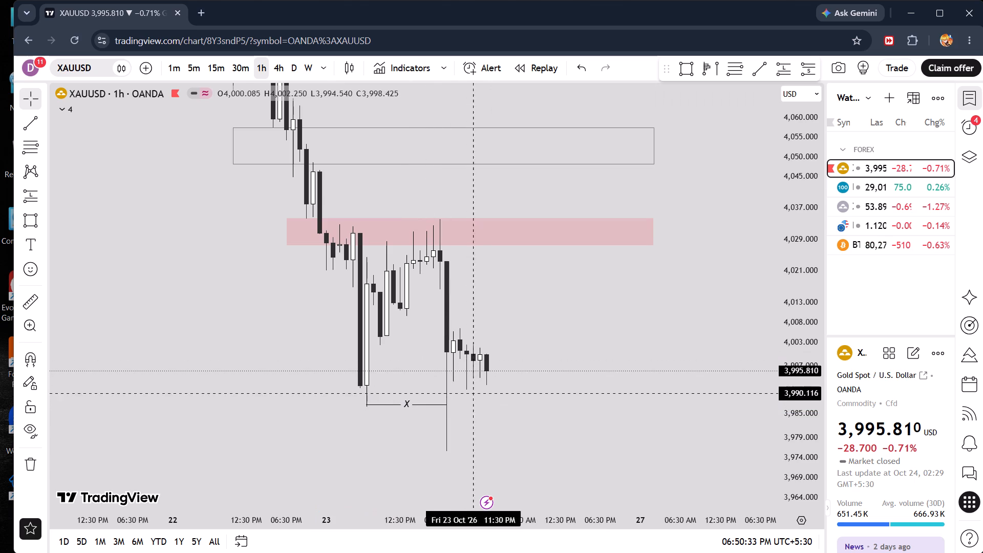
# Examine XAUUSD price action around the marked zones and the swept low on the 1h and 30m timeframes.
pyautogui.scroll(1, 537, 371)
pyautogui.moveTo(608, 366); pyautogui.dragTo(604, 342)
pyautogui.moveTo(589, 304); pyautogui.dragTo(590, 310)
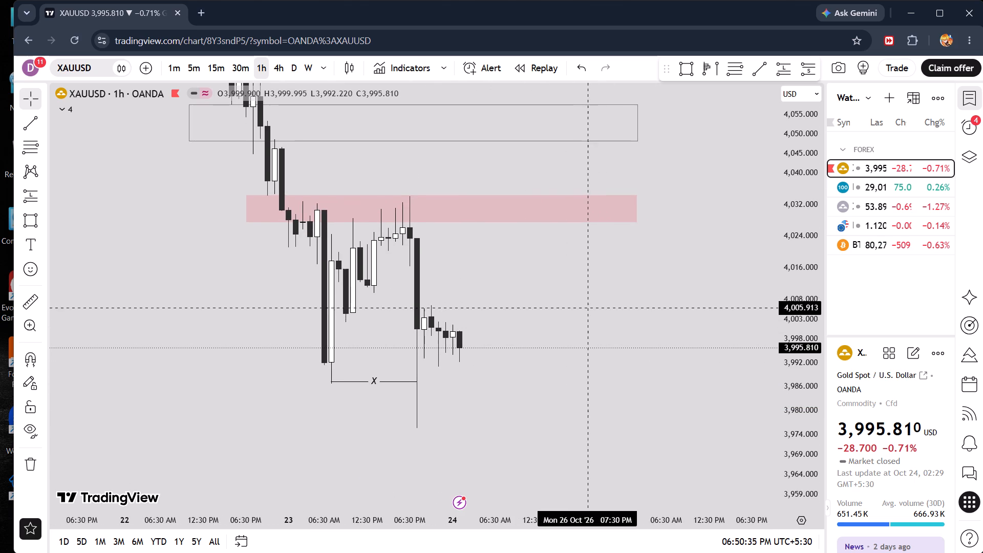
pyautogui.moveTo(590, 310); pyautogui.dragTo(609, 326)
pyautogui.click(248, 74)
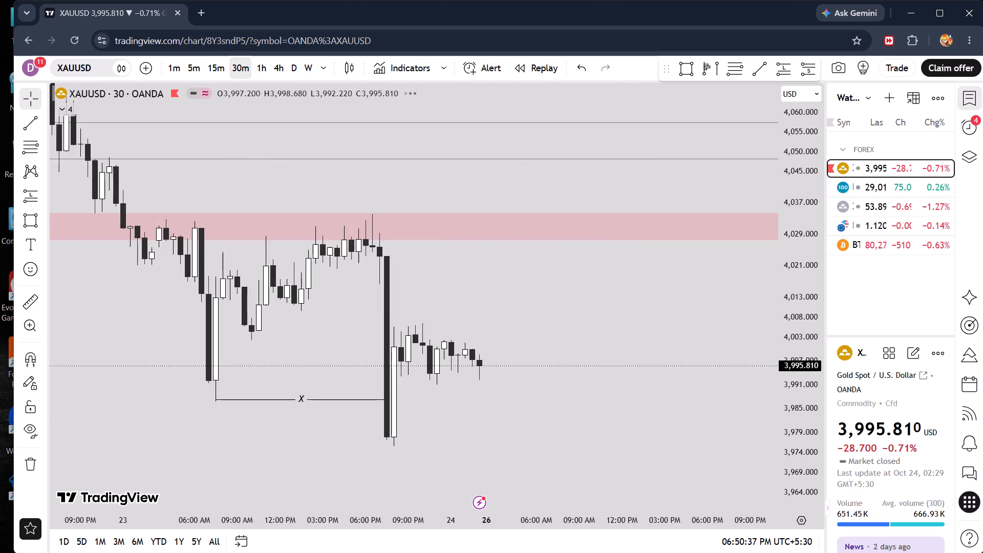
pyautogui.scroll(-6, 370, 326)
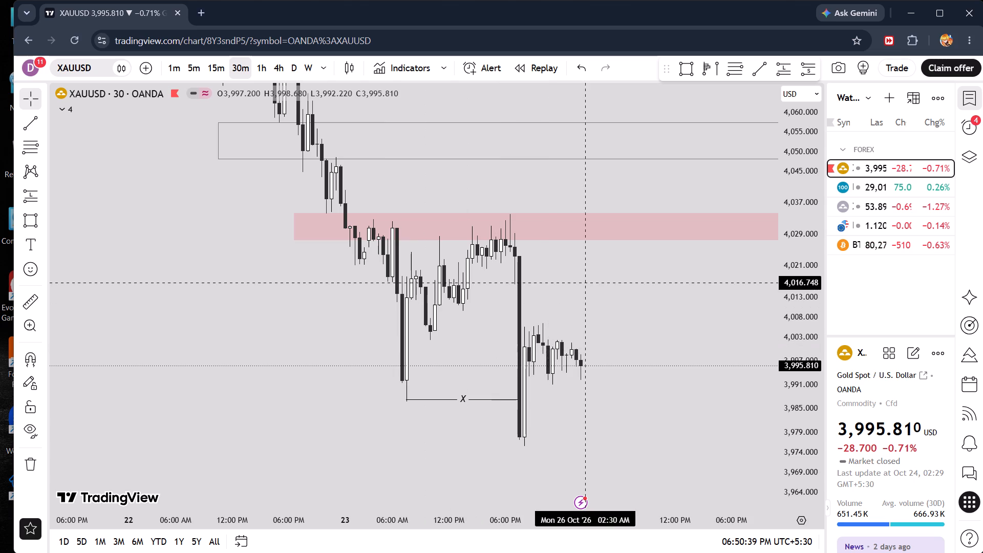
pyautogui.moveTo(585, 282); pyautogui.dragTo(381, 355)
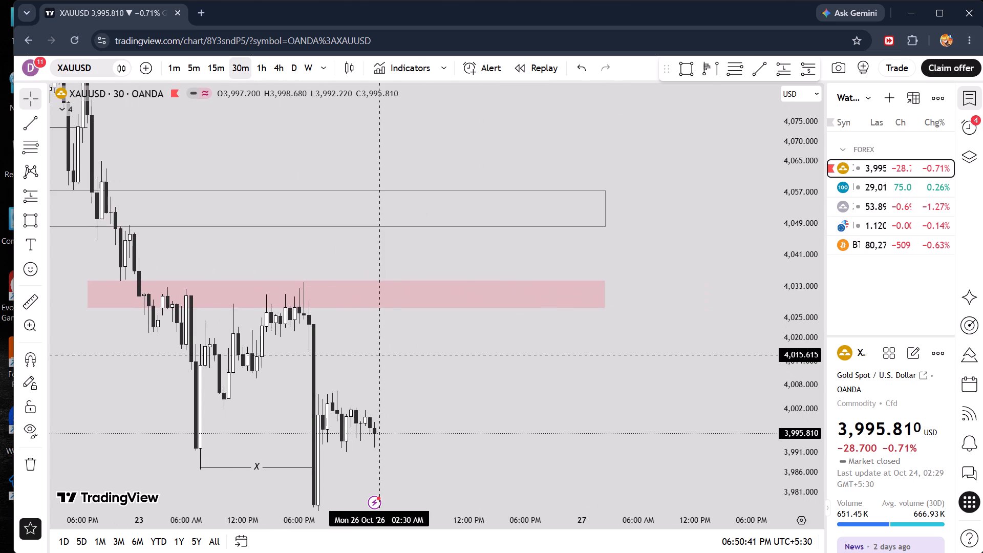
pyautogui.moveTo(381, 355); pyautogui.dragTo(470, 313)
# On the 15m chart, shorten the red Bearish zone's right edge to 26 Oct 12:15 PM and trim its left edge to where price enters it.
pyautogui.click(216, 72)
pyautogui.scroll(-8, 320, 313)
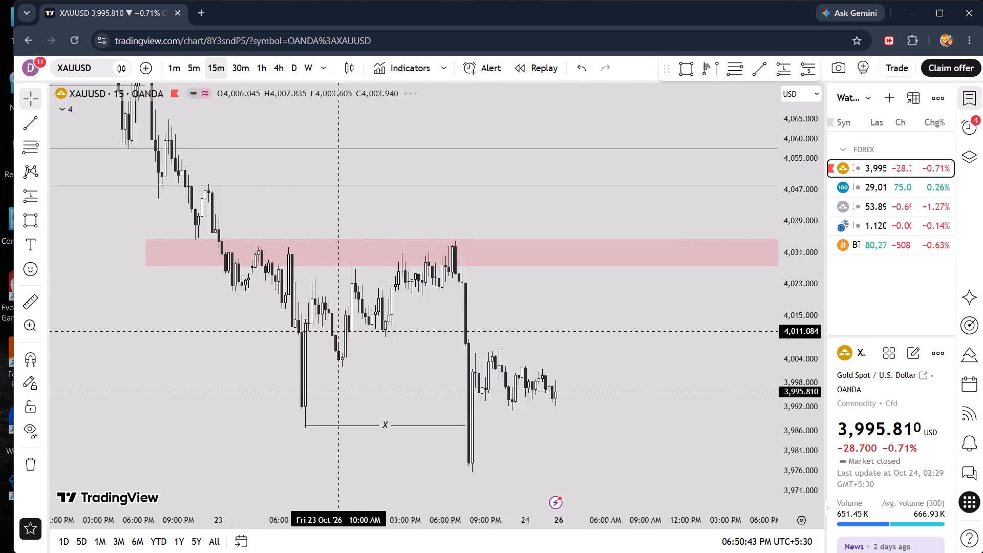
pyautogui.moveTo(627, 314); pyautogui.dragTo(409, 342)
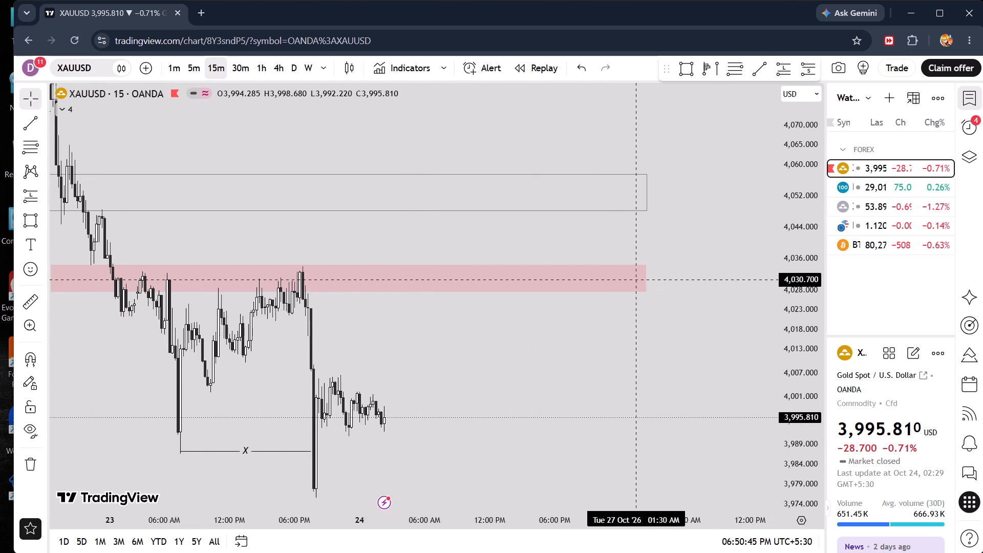
pyautogui.moveTo(649, 278); pyautogui.dragTo(493, 280)
pyautogui.moveTo(546, 286); pyautogui.dragTo(554, 286)
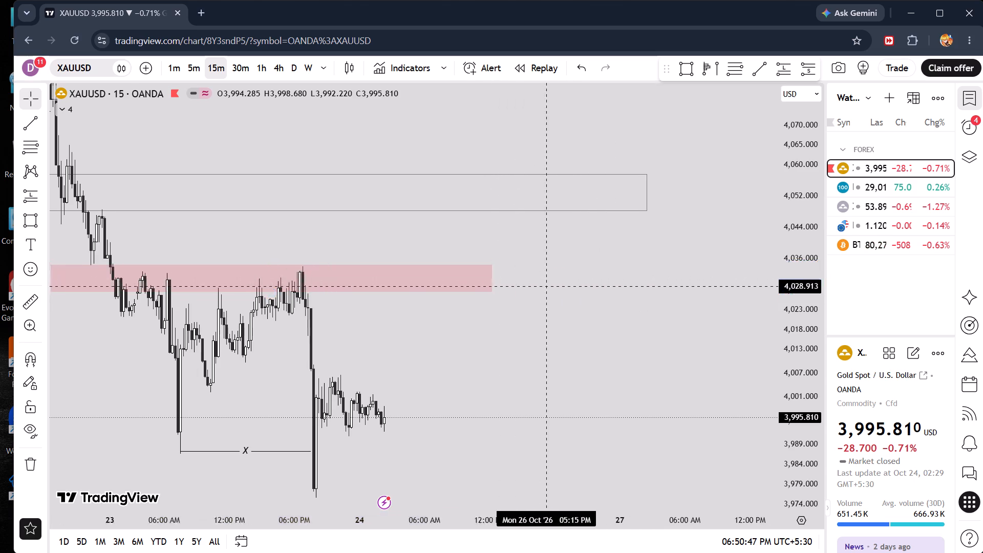
pyautogui.moveTo(554, 286); pyautogui.dragTo(655, 274)
pyautogui.moveTo(156, 267); pyautogui.dragTo(185, 267)
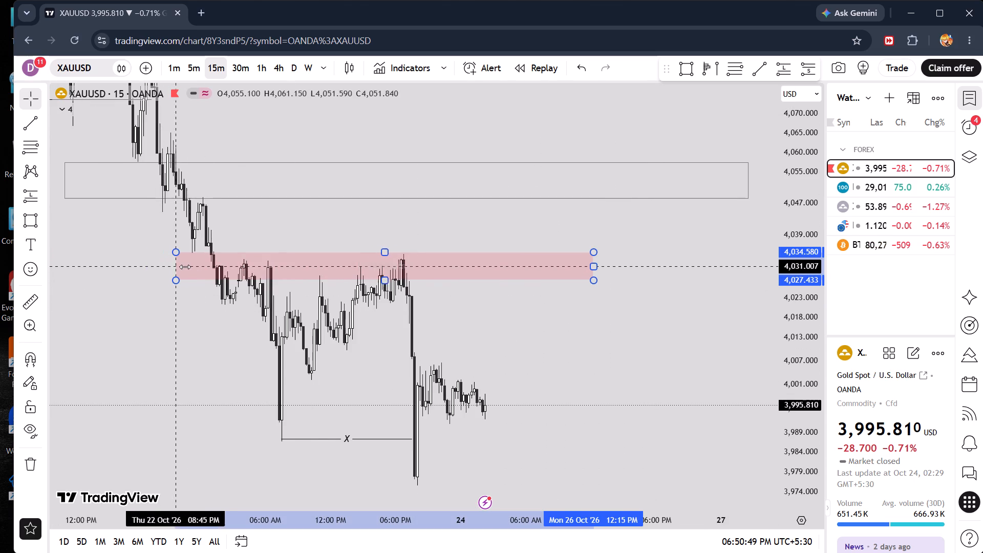
pyautogui.moveTo(185, 267); pyautogui.dragTo(196, 267)
# Trim the left edge of the upper Fvg rectangle to where the falling candles pass through it on 22 Oct.
pyautogui.moveTo(66, 180); pyautogui.dragTo(105, 182)
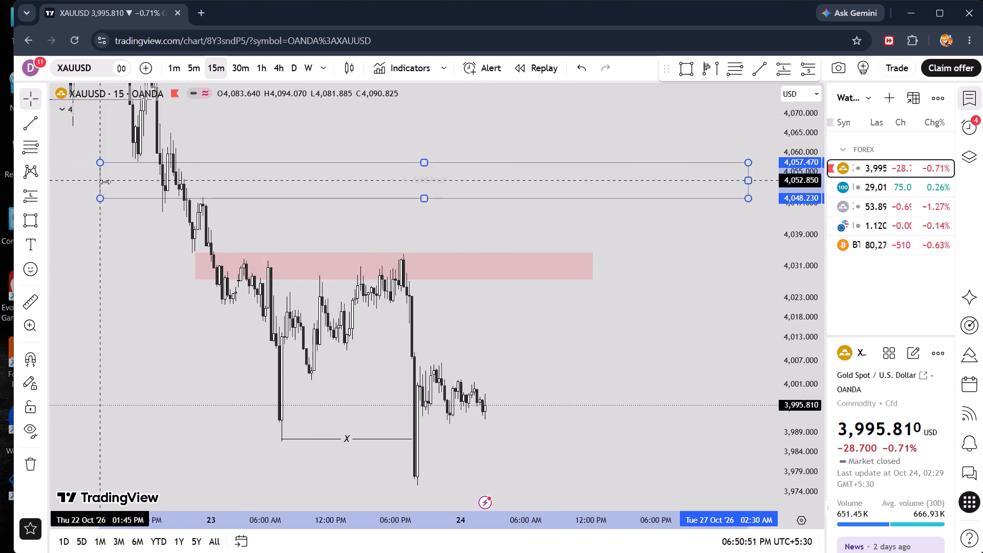
pyautogui.moveTo(105, 182); pyautogui.dragTo(144, 180)
# Extend the red Bearish zone's right edge to about 26 Oct 04:00 PM.
pyautogui.moveTo(633, 228); pyautogui.dragTo(568, 204)
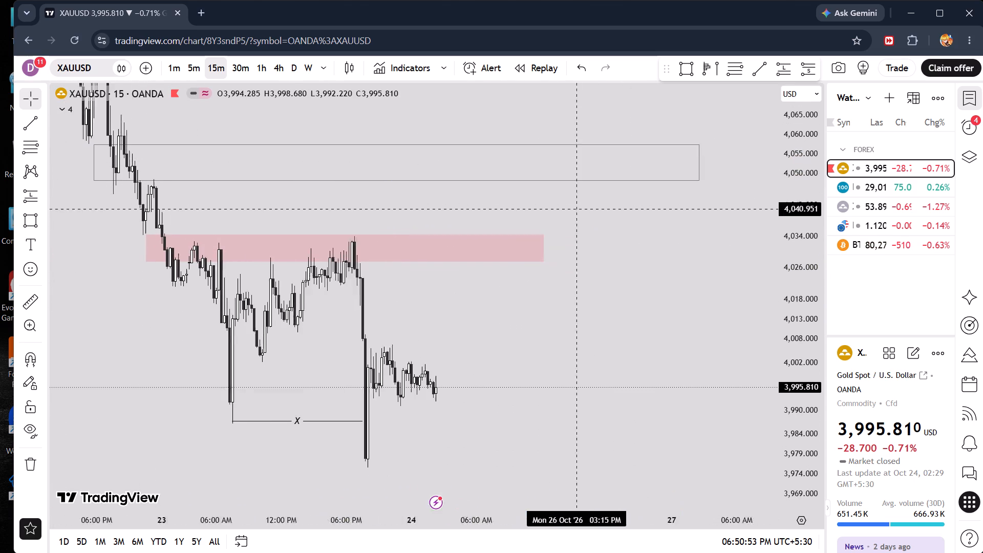
pyautogui.moveTo(568, 204); pyautogui.dragTo(560, 199)
pyautogui.moveTo(528, 238); pyautogui.dragTo(568, 239)
# Examine XAUUSD price action below the marked zones on the 15m, 30m, 1h and 4h timeframes.
pyautogui.moveTo(503, 344); pyautogui.dragTo(643, 289)
pyautogui.scroll(6, 643, 289)
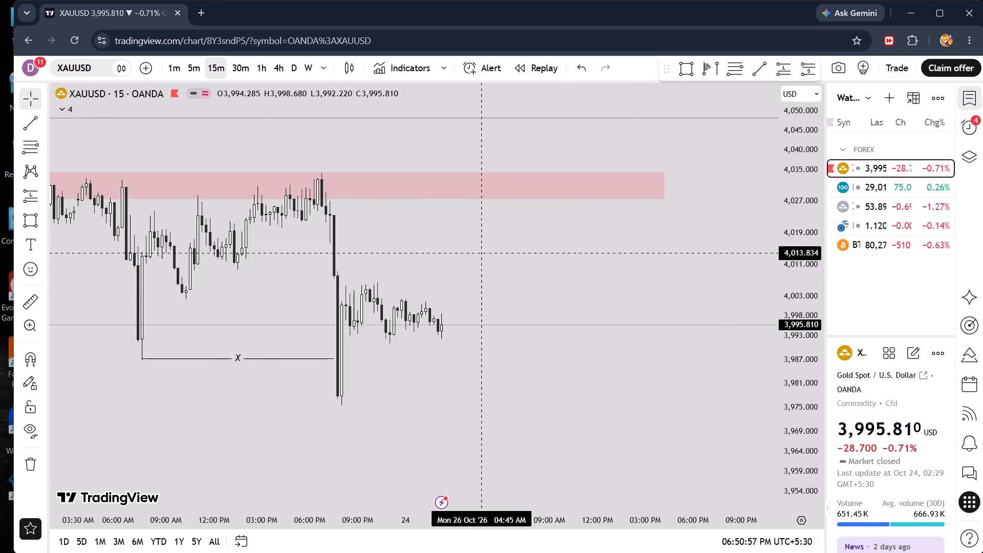
pyautogui.moveTo(481, 247); pyautogui.dragTo(563, 285)
pyautogui.scroll(-1, 563, 285)
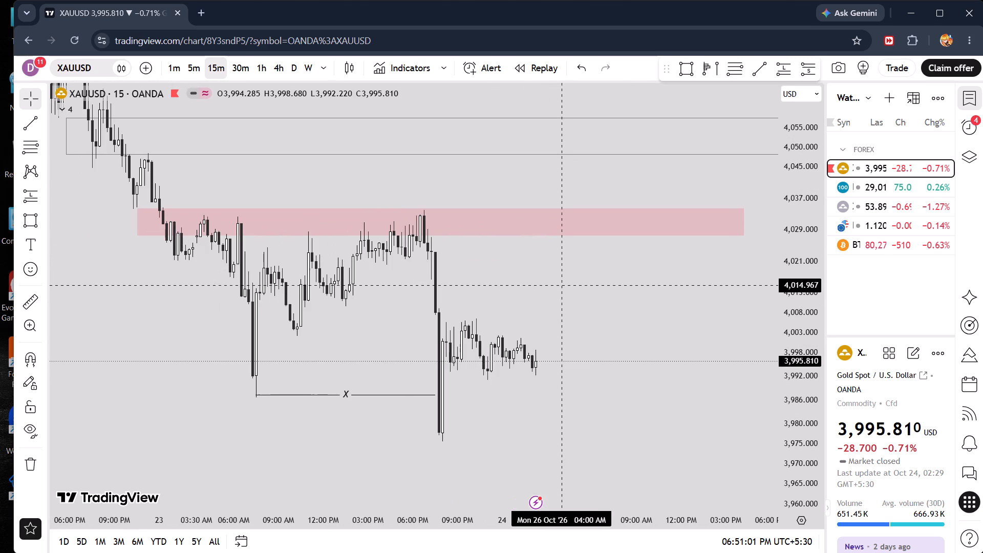
pyautogui.click(237, 71)
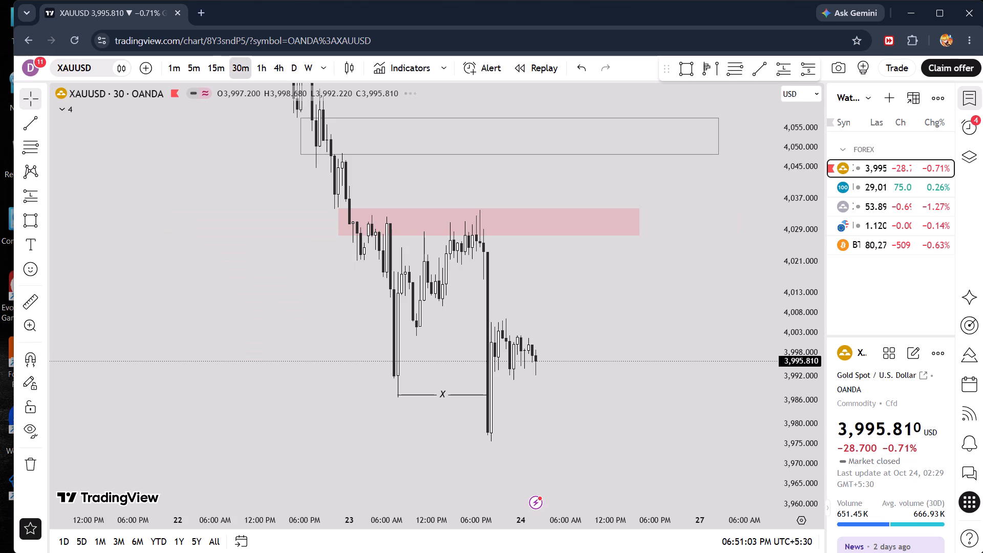
pyautogui.click(257, 71)
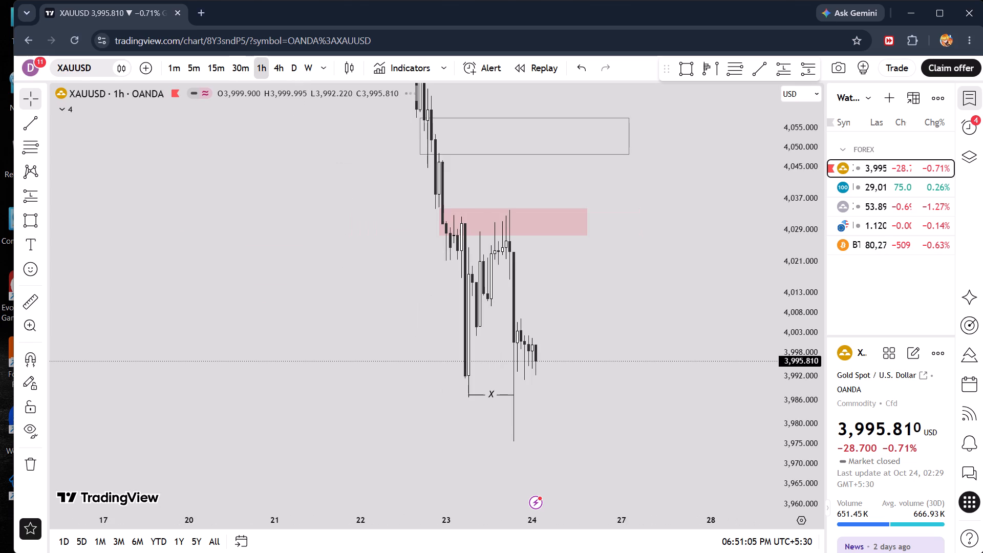
pyautogui.scroll(7, 466, 278)
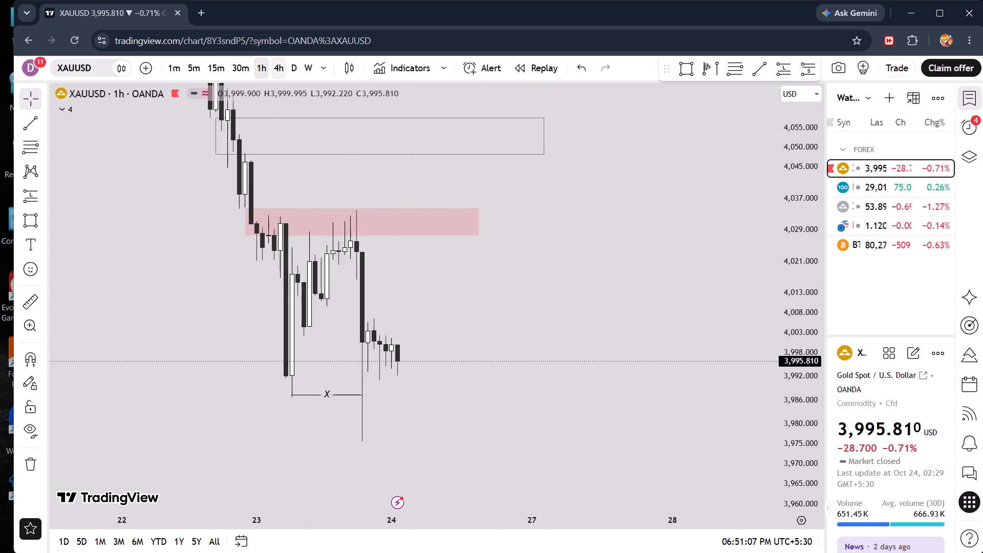
pyautogui.click(280, 65)
pyautogui.scroll(5, 394, 267)
pyautogui.moveTo(406, 237); pyautogui.dragTo(612, 298)
pyautogui.scroll(2, 612, 298)
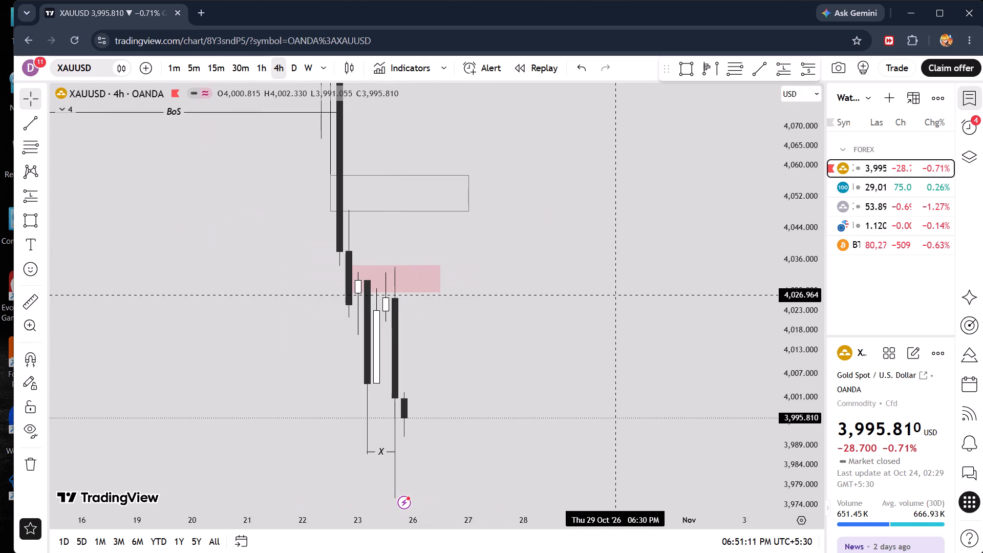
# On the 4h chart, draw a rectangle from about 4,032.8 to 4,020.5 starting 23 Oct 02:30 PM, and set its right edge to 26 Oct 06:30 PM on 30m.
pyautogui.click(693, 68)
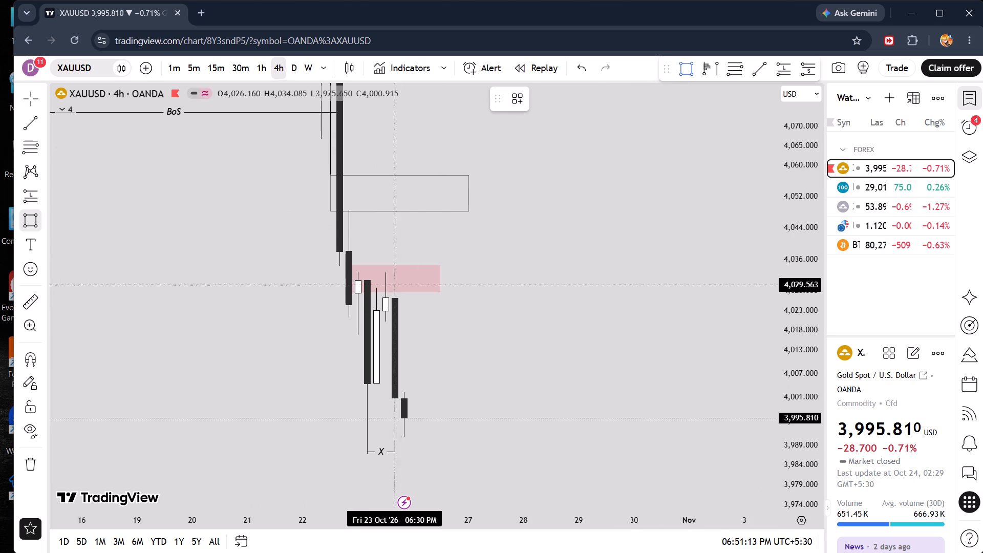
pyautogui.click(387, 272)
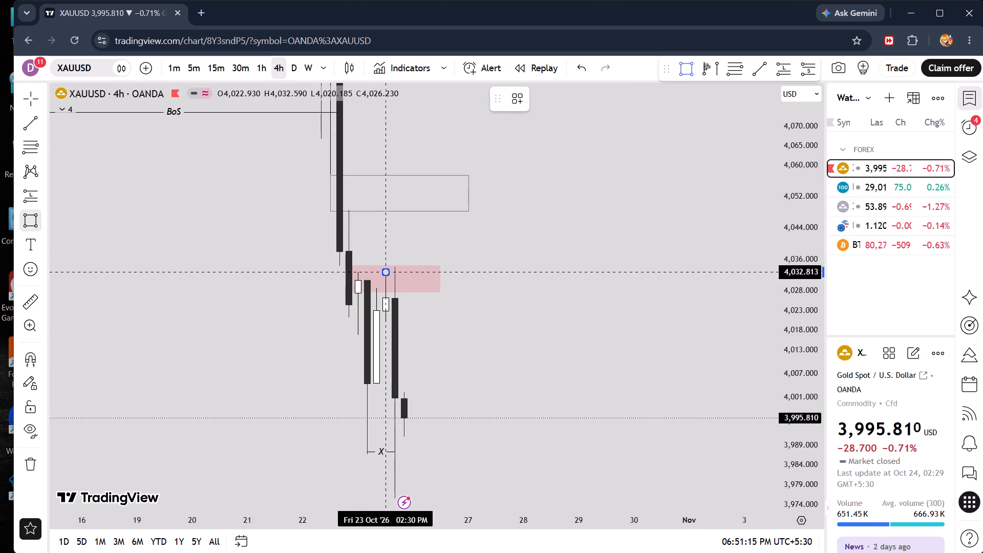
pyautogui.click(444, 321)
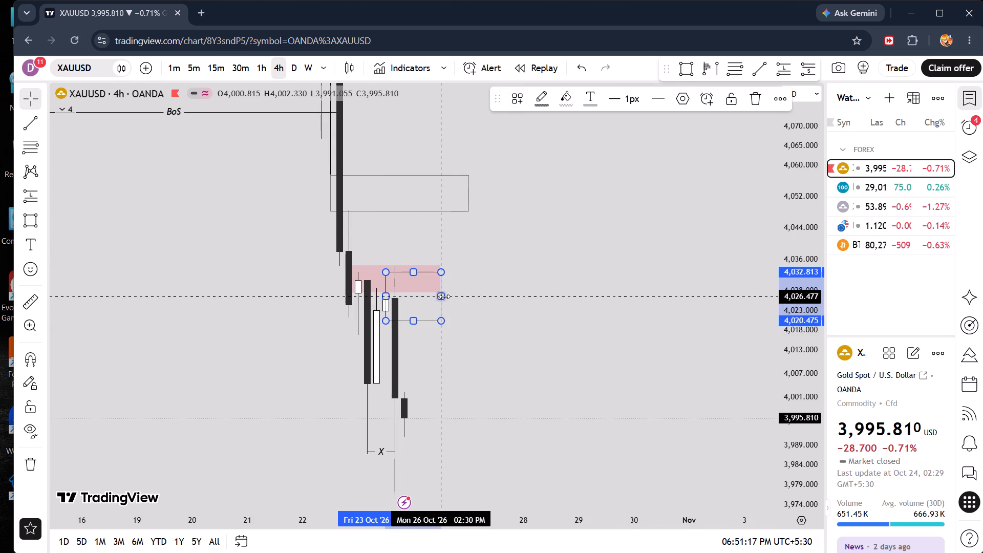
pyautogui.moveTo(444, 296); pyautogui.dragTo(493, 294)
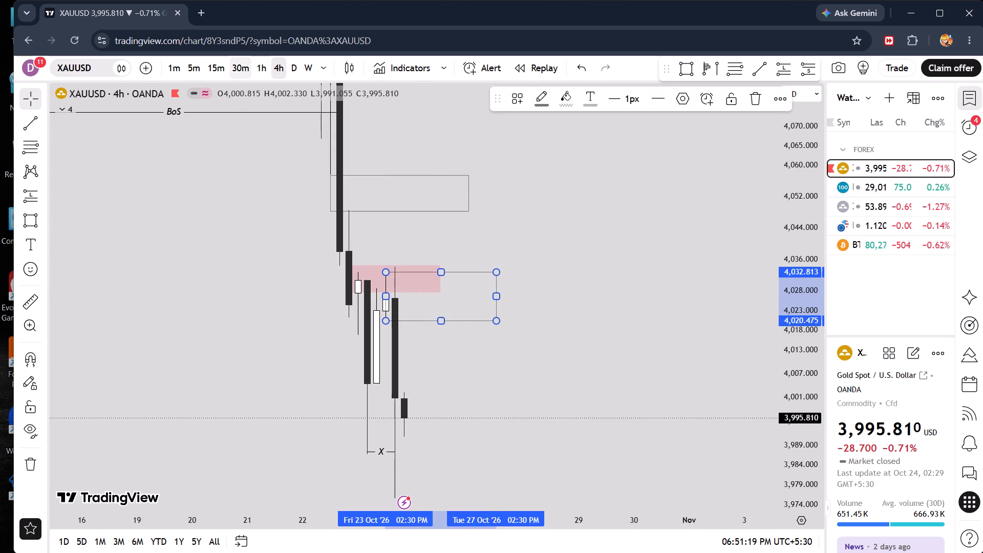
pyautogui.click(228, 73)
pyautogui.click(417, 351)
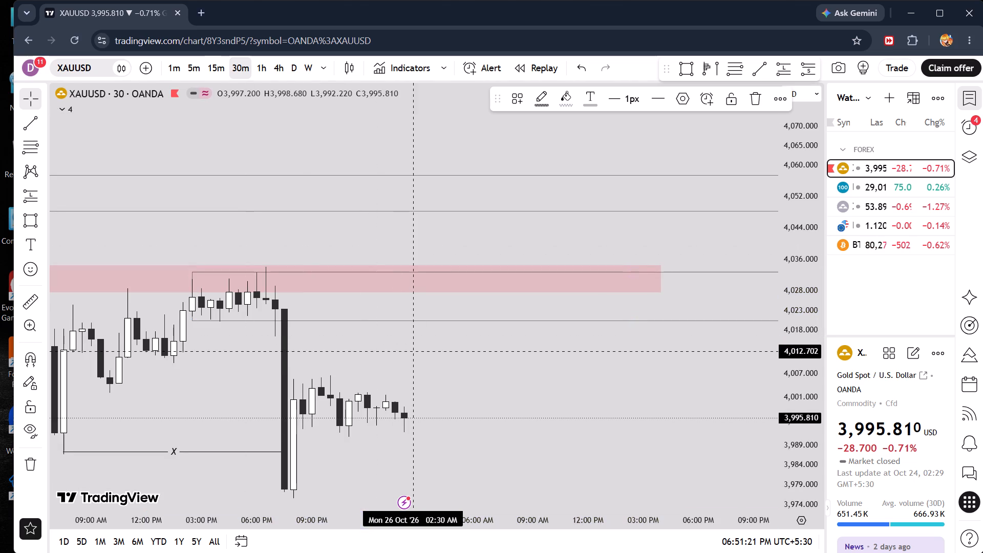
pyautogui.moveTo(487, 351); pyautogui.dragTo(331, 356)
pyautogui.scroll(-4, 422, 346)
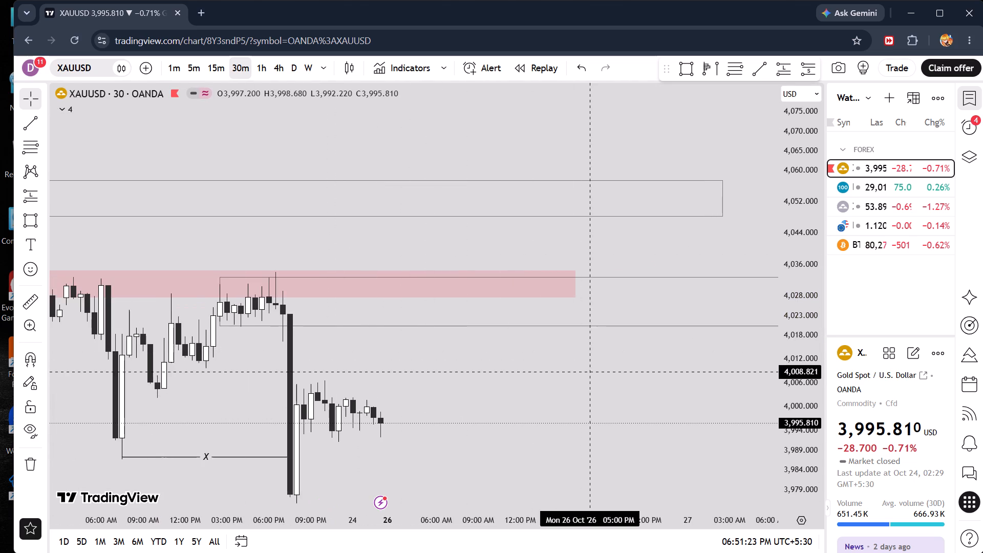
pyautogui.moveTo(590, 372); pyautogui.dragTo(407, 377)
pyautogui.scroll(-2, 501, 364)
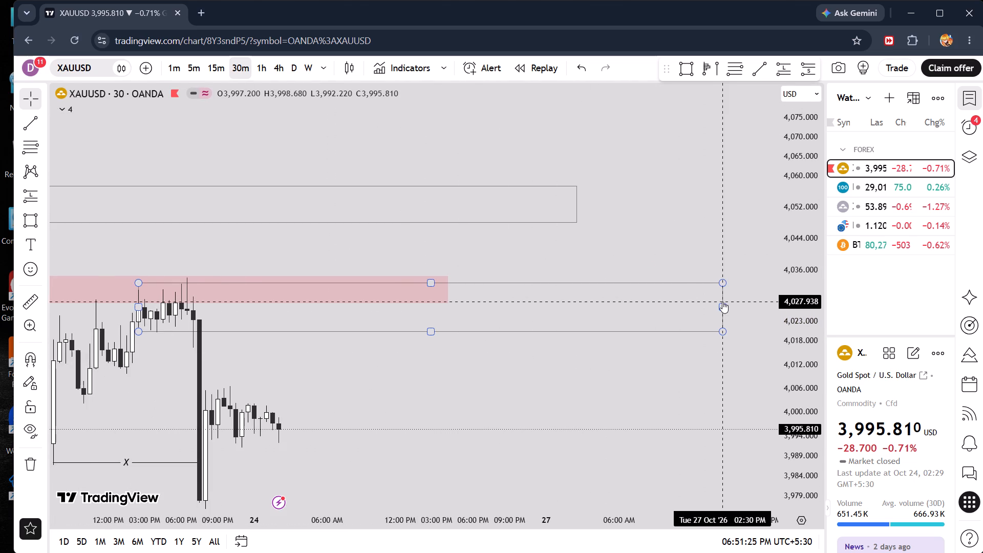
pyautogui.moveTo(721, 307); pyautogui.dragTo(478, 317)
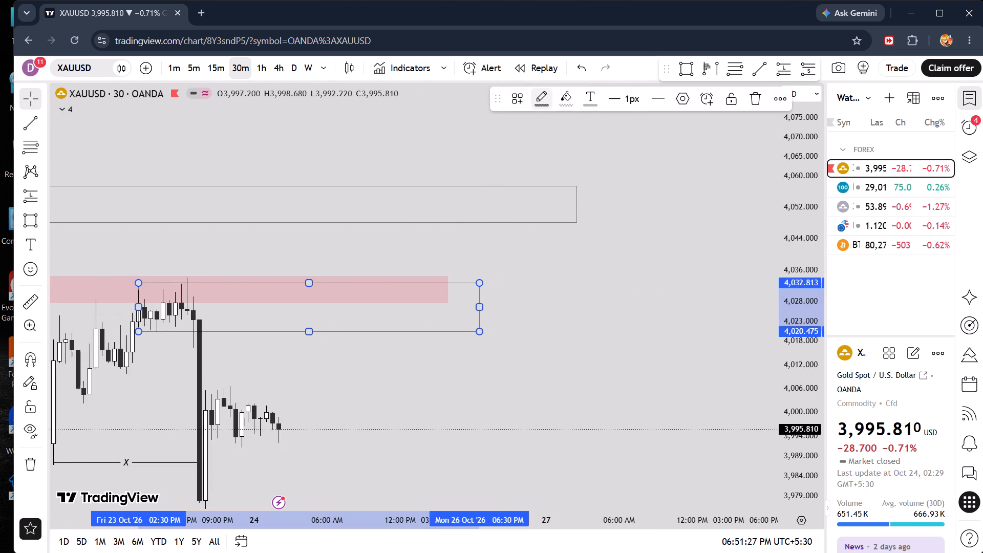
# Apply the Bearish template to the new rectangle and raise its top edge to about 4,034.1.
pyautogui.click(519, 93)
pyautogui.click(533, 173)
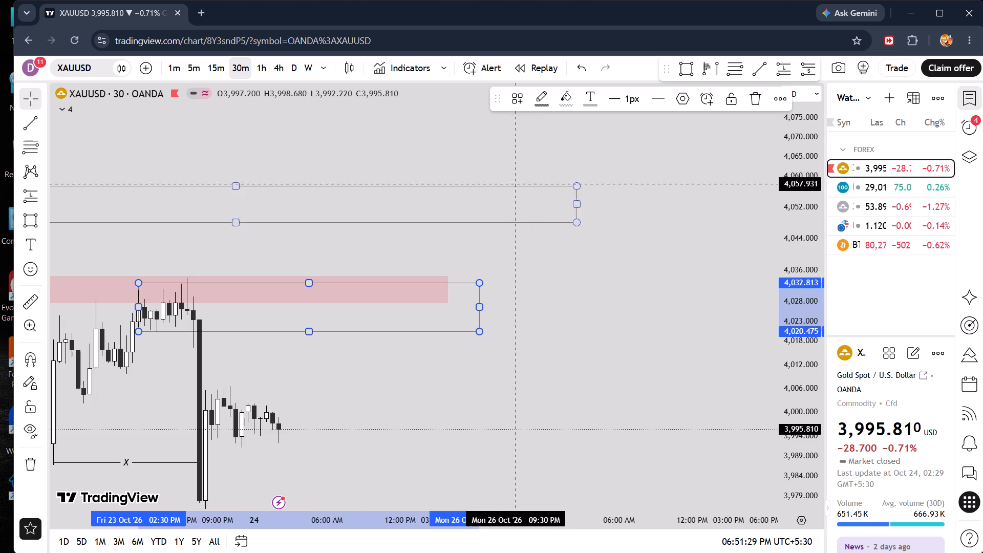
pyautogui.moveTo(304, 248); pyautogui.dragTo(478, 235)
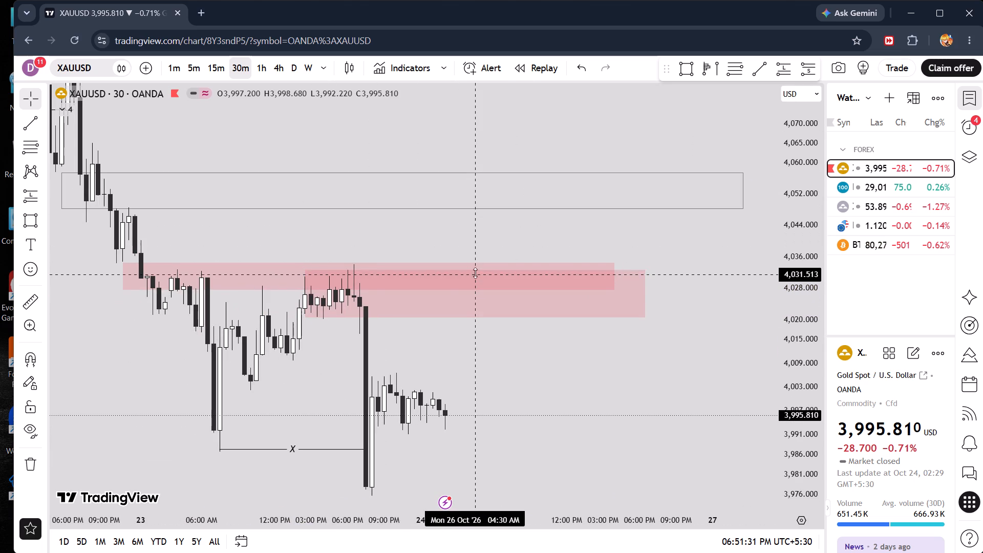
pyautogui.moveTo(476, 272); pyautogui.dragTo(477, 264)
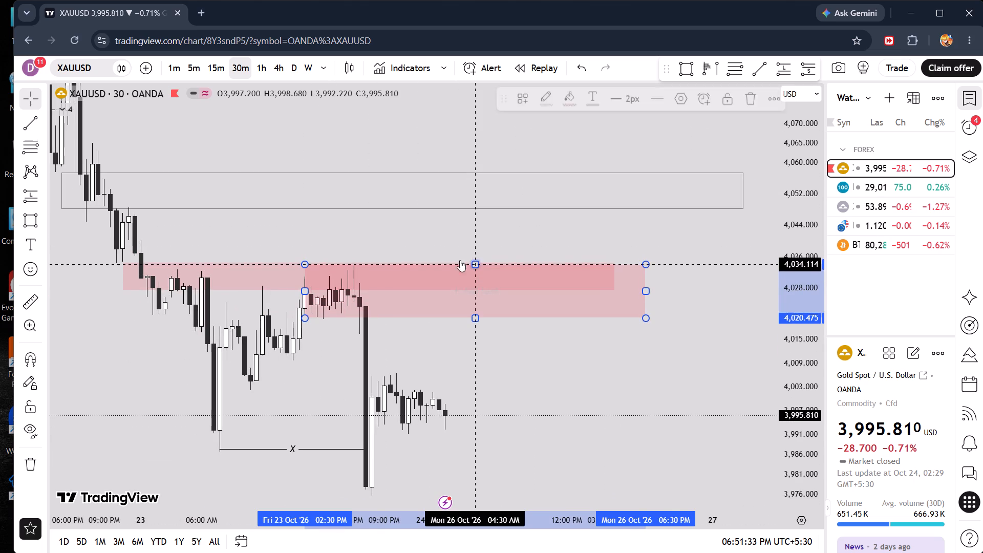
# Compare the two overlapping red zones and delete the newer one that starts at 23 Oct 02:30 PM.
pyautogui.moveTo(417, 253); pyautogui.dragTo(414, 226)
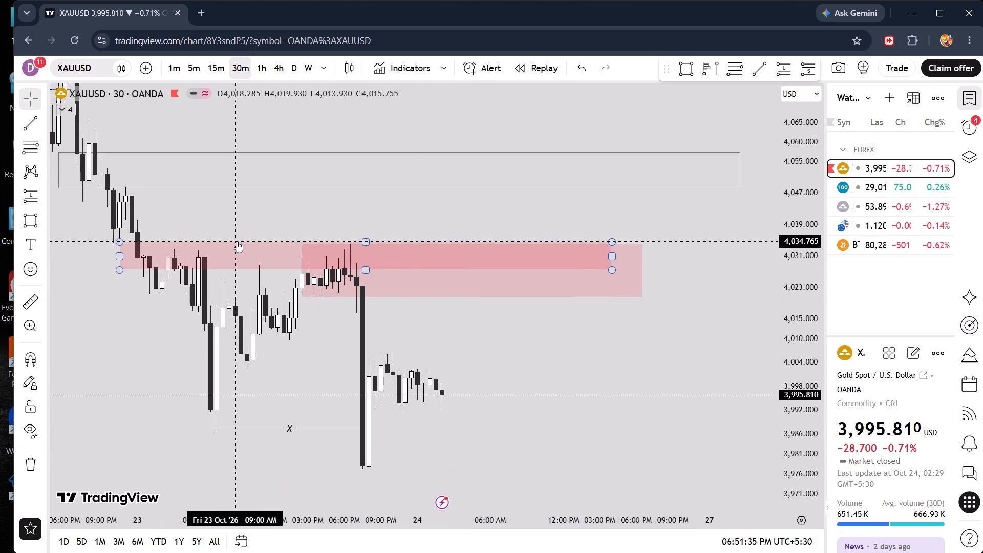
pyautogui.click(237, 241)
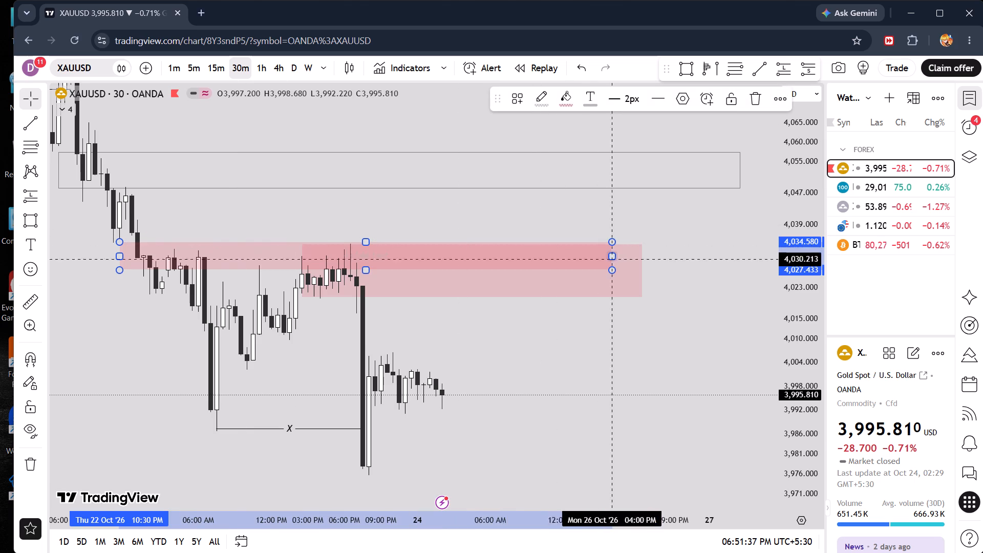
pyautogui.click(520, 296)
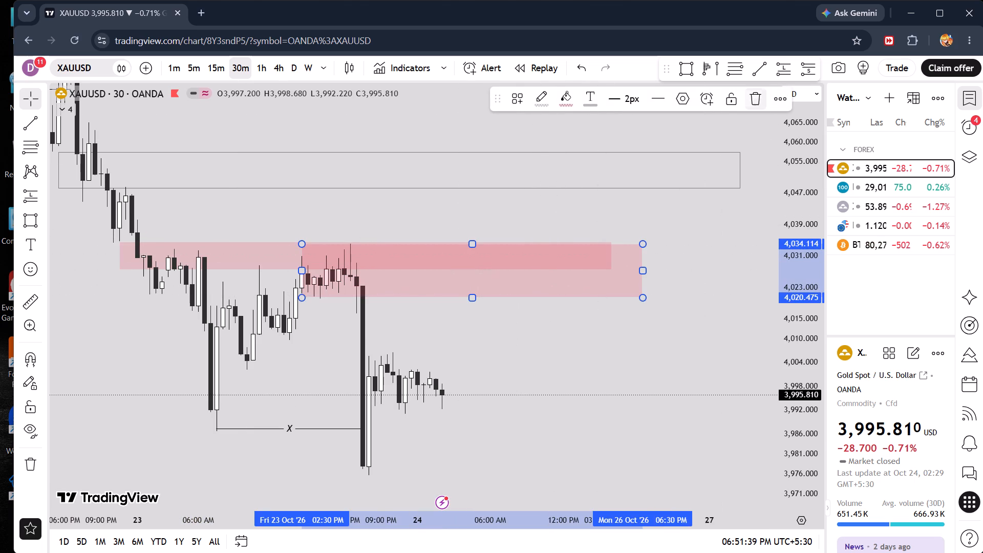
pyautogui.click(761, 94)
# Draw a rectangle from about 4,016.4 to 4,005.6, spanning 23 Oct 06:30 PM to 24 Oct 12:00 AM, and apply the Fvg template.
pyautogui.moveTo(583, 315); pyautogui.dragTo(544, 293)
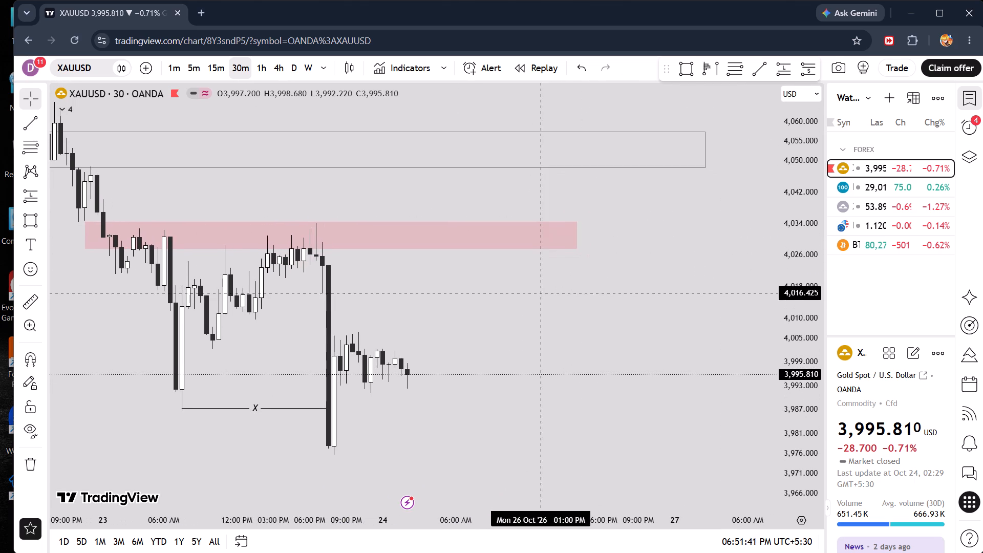
pyautogui.click(687, 65)
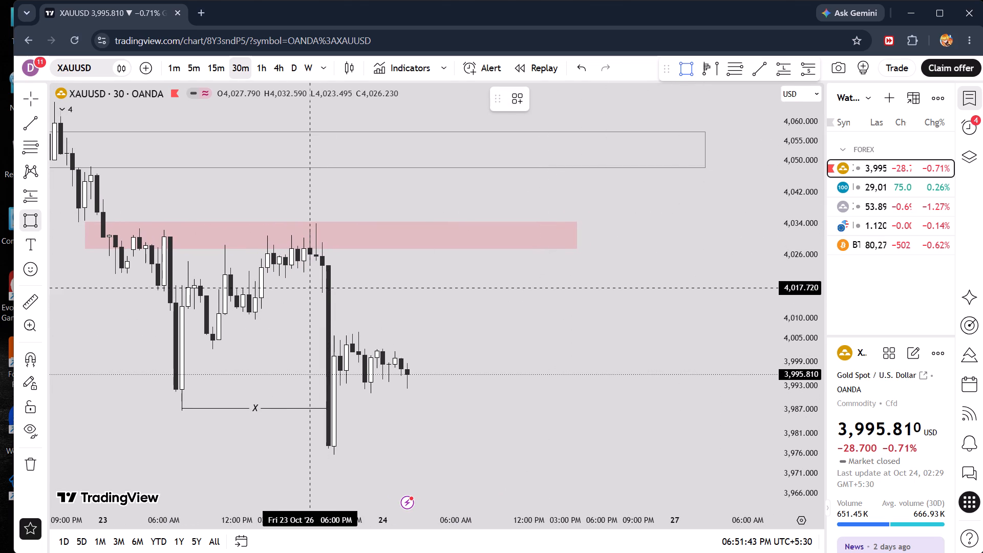
pyautogui.click(315, 293)
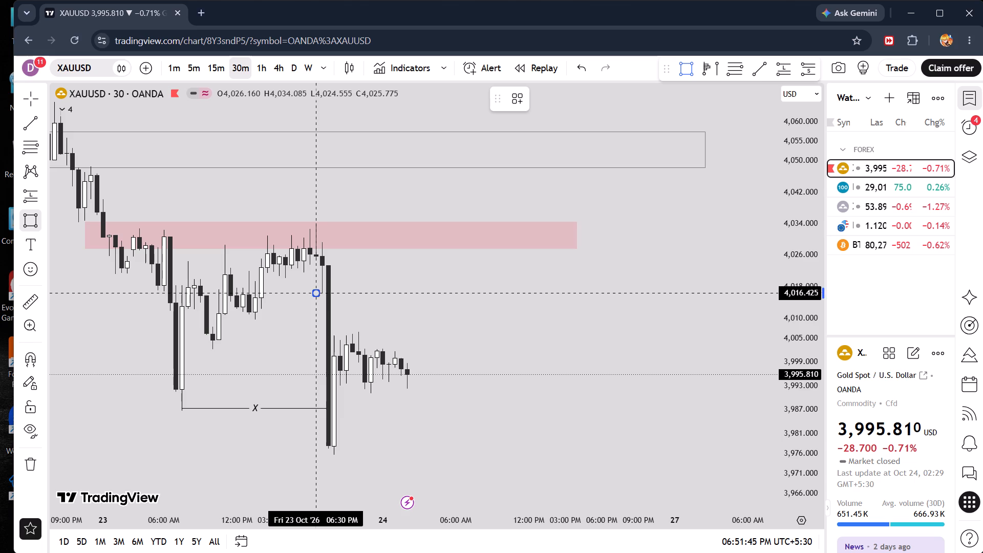
pyautogui.click(353, 335)
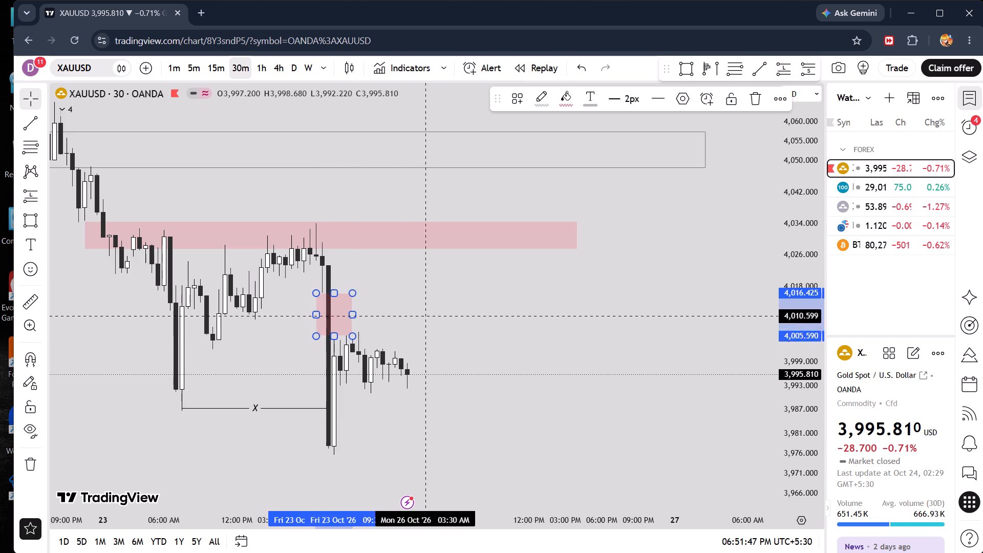
pyautogui.click(429, 315)
pyautogui.moveTo(350, 312); pyautogui.dragTo(411, 313)
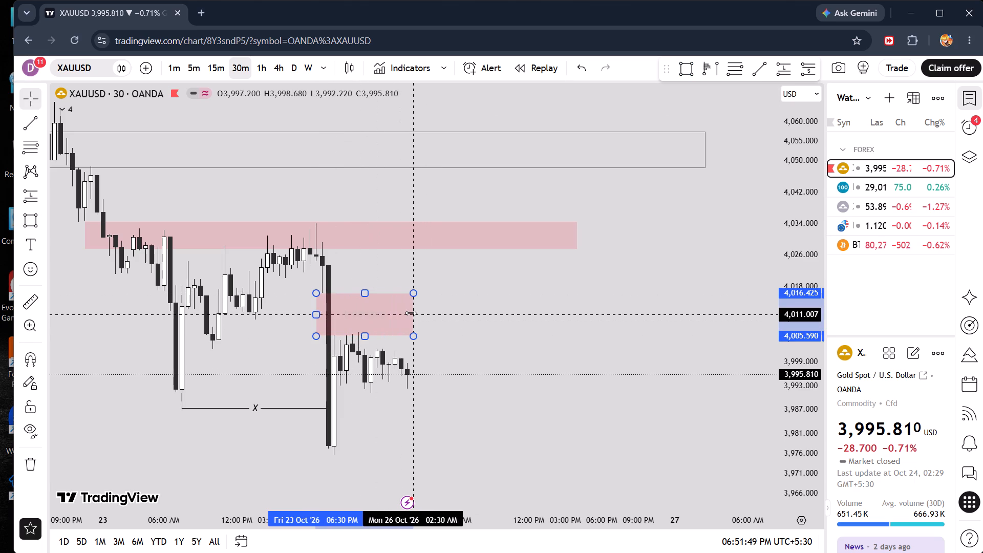
pyautogui.moveTo(411, 313); pyautogui.dragTo(380, 313)
pyautogui.click(520, 102)
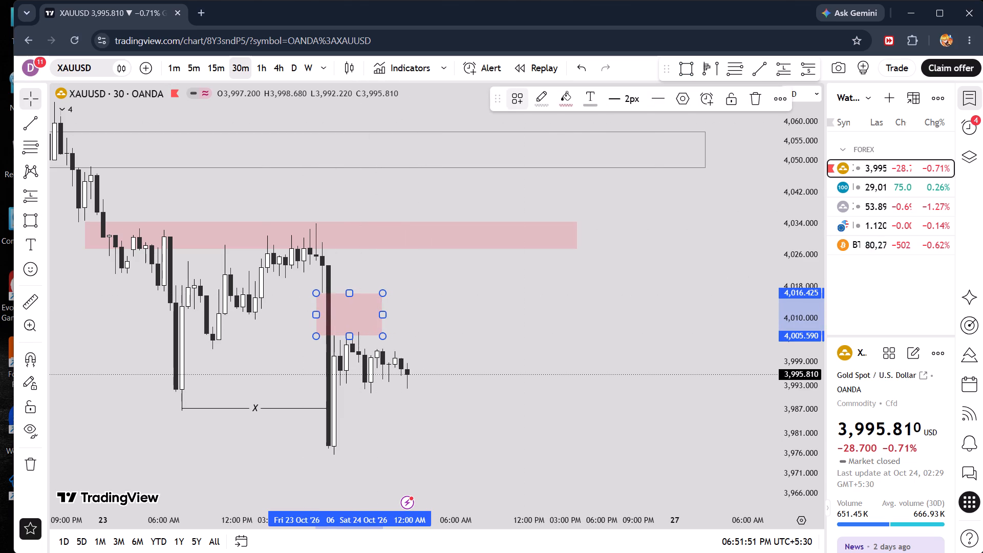
pyautogui.click(535, 238)
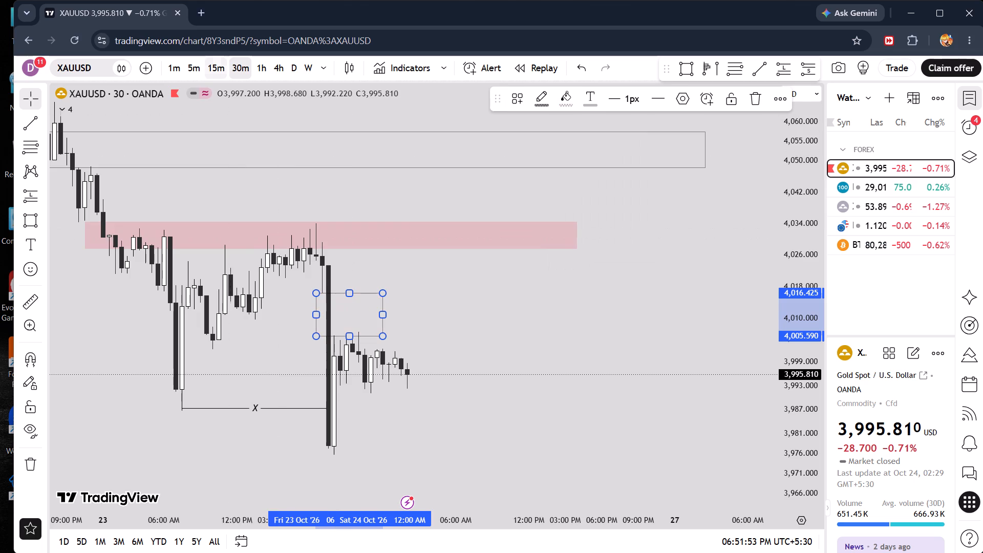
# On the 15m chart, raise the new gap rectangle's bottom edge to about 4,009.3 and extend its right edge nearly level with the red zone's.
pyautogui.click(224, 74)
pyautogui.scroll(-8, 332, 254)
pyautogui.click(644, 308)
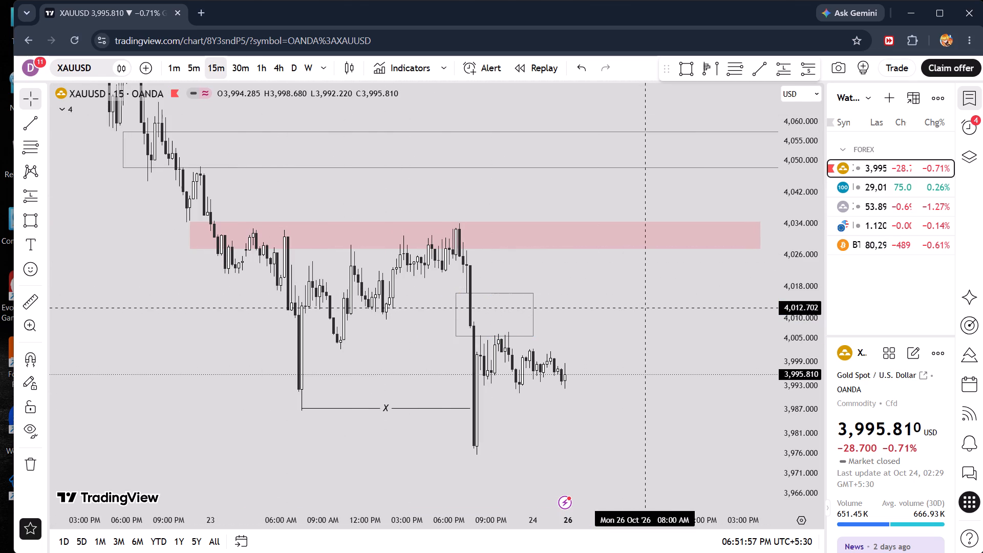
pyautogui.moveTo(496, 337); pyautogui.dragTo(496, 328)
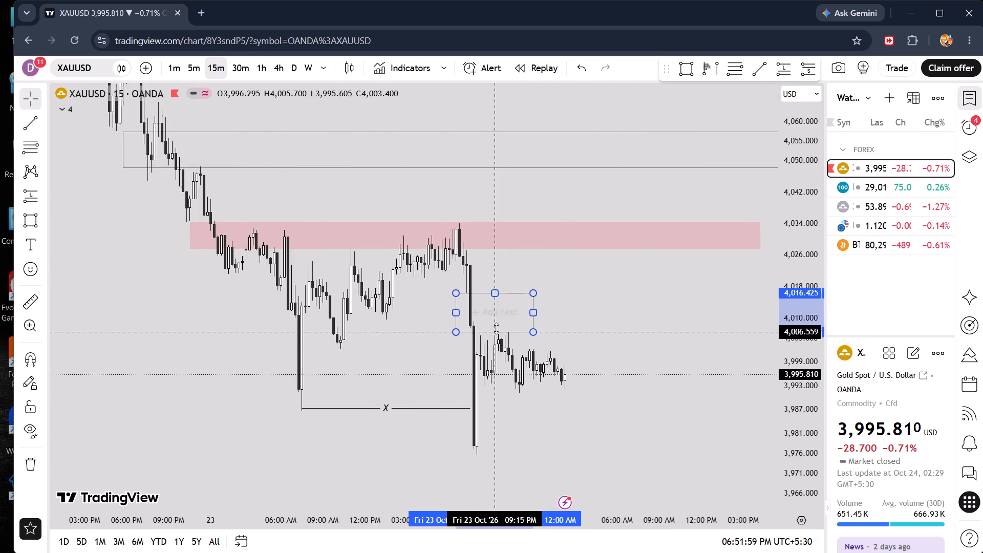
pyautogui.moveTo(496, 328); pyautogui.dragTo(498, 321)
pyautogui.moveTo(621, 310); pyautogui.dragTo(446, 306)
pyautogui.moveTo(369, 302); pyautogui.dragTo(548, 305)
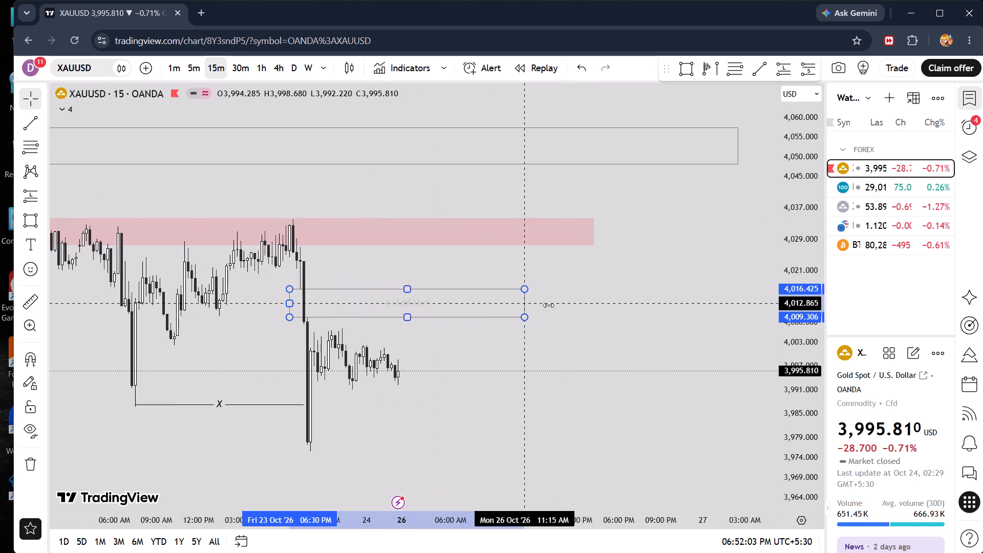
pyautogui.moveTo(548, 305); pyautogui.dragTo(589, 304)
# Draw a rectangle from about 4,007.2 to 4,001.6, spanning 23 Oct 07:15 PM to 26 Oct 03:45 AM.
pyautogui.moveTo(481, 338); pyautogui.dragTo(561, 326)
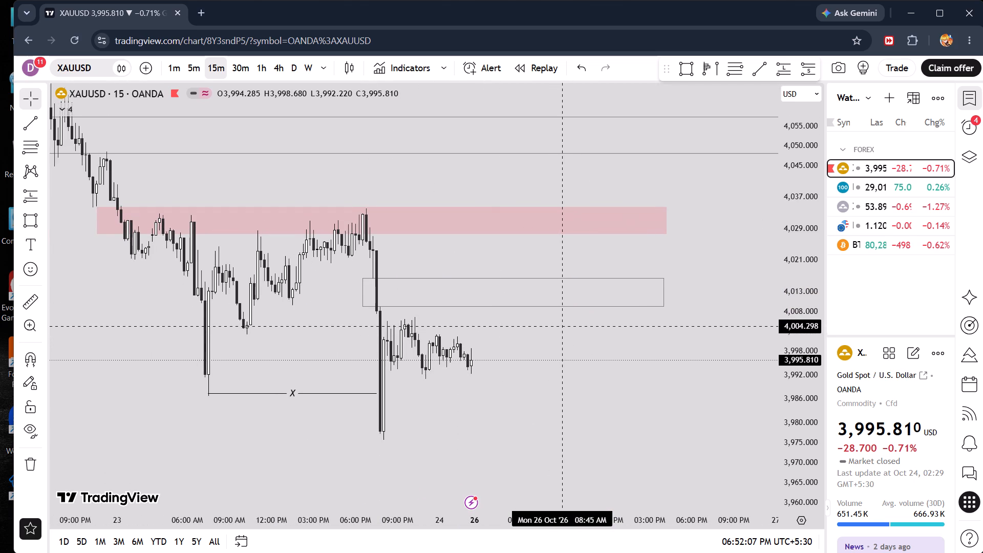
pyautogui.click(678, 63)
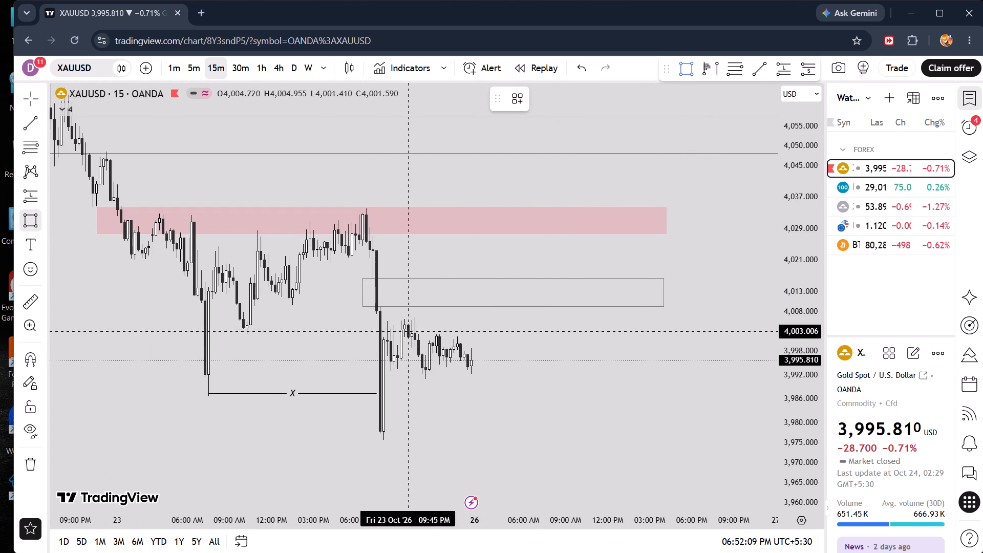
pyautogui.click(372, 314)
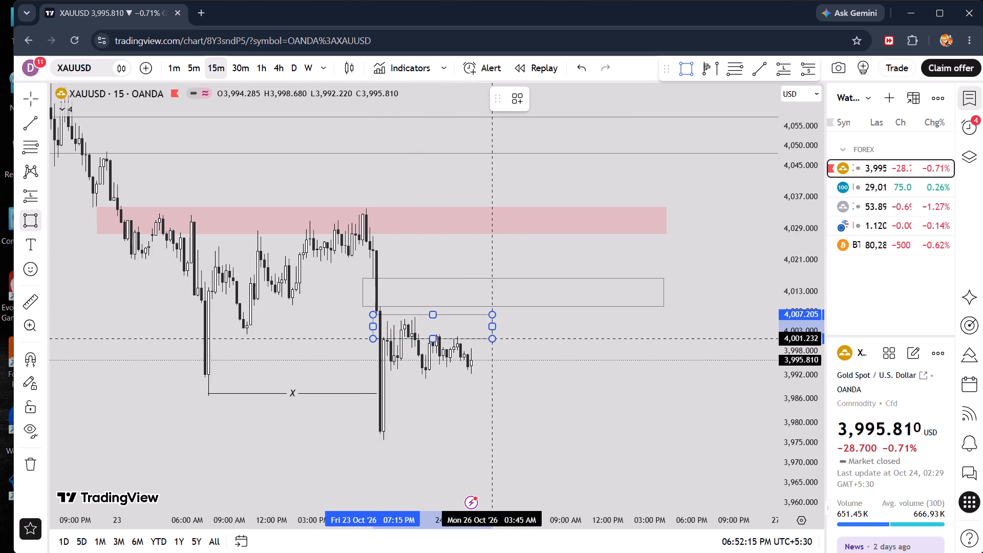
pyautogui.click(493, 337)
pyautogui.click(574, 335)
# Check a fixed range volume profile from 23 Oct 06:45 AM to the latest candle, and remove it from the chart.
pyautogui.moveTo(579, 361); pyautogui.dragTo(585, 346)
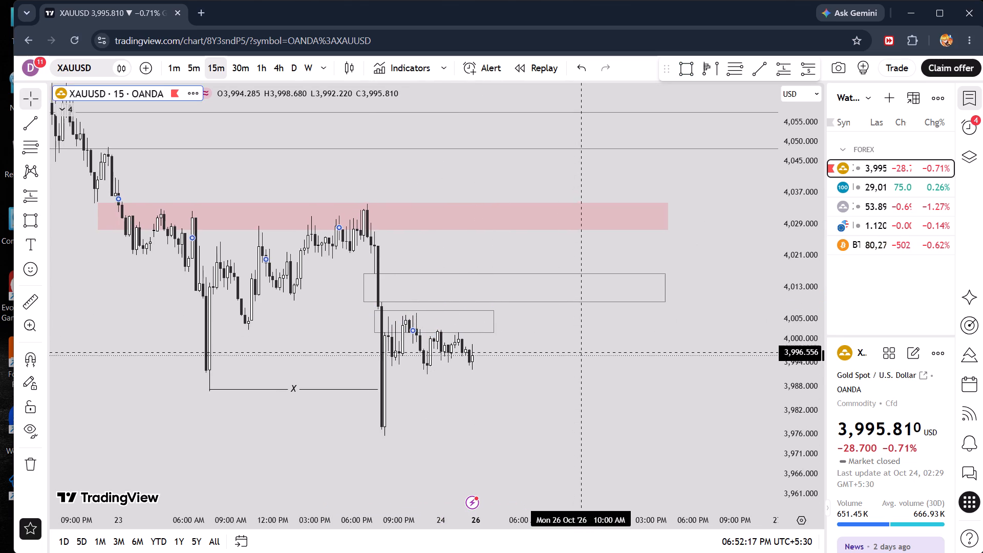
pyautogui.moveTo(585, 346); pyautogui.dragTo(587, 340)
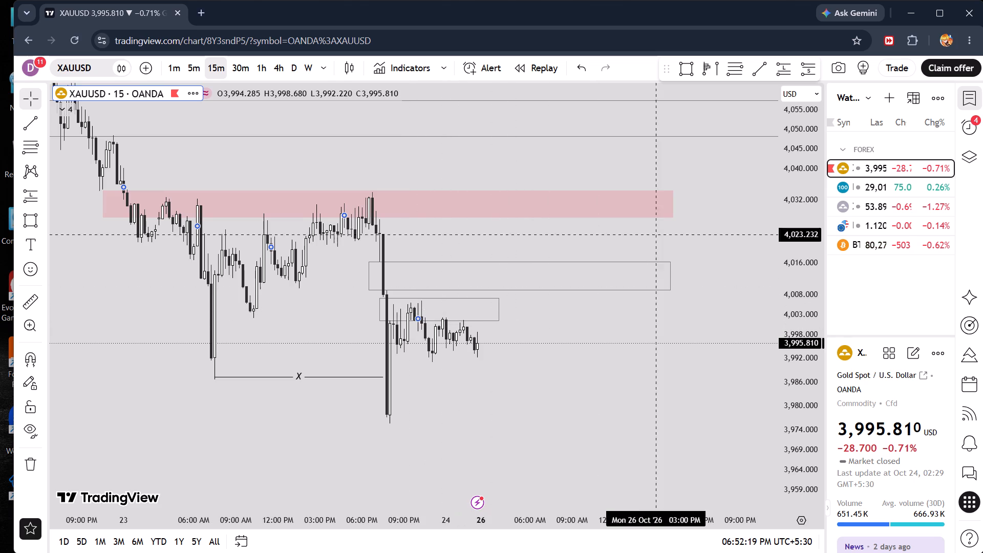
pyautogui.click(700, 75)
pyautogui.click(204, 452)
pyautogui.click(559, 454)
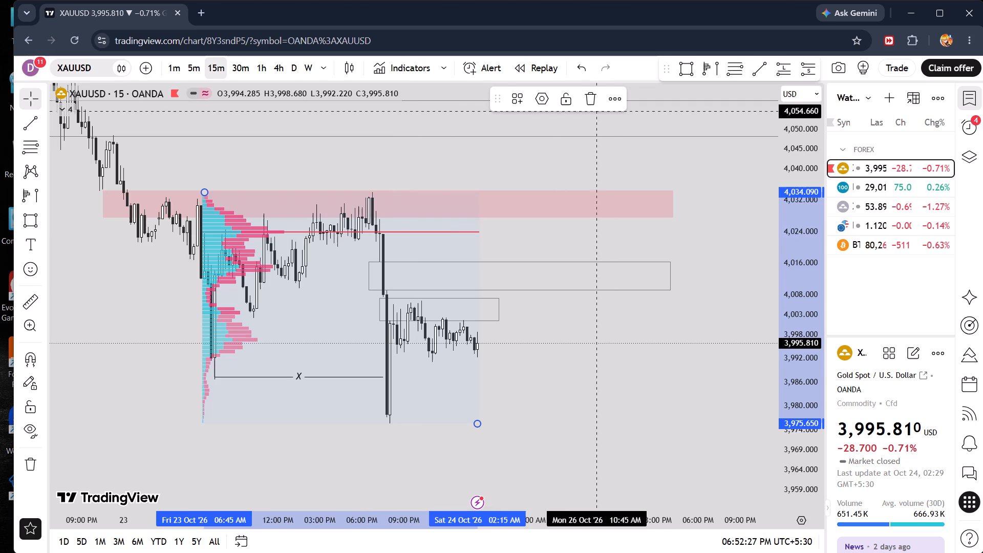
pyautogui.click(593, 97)
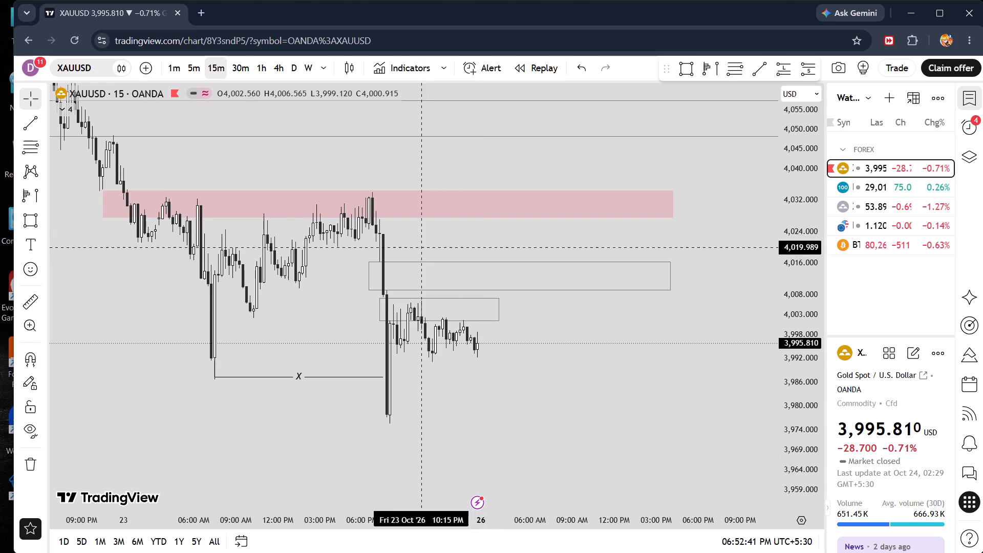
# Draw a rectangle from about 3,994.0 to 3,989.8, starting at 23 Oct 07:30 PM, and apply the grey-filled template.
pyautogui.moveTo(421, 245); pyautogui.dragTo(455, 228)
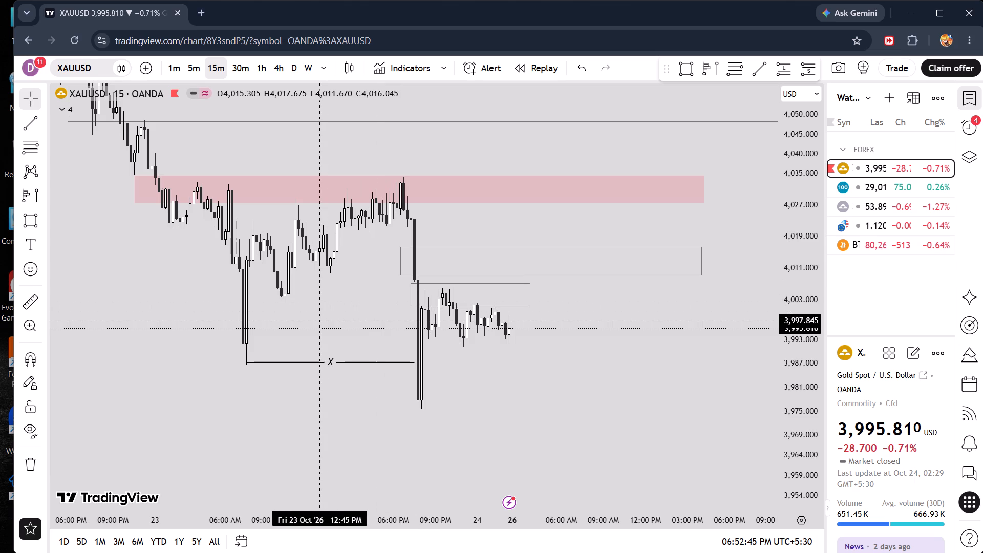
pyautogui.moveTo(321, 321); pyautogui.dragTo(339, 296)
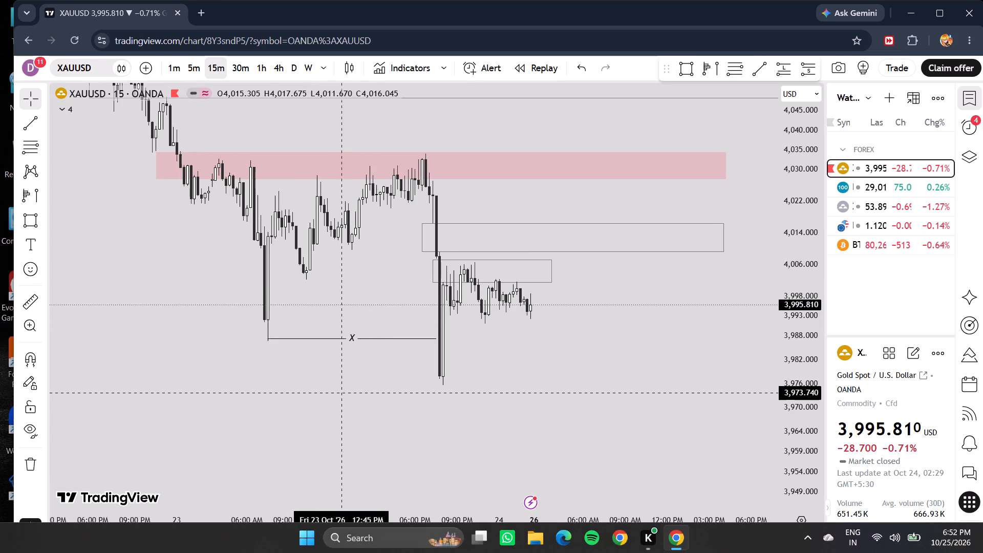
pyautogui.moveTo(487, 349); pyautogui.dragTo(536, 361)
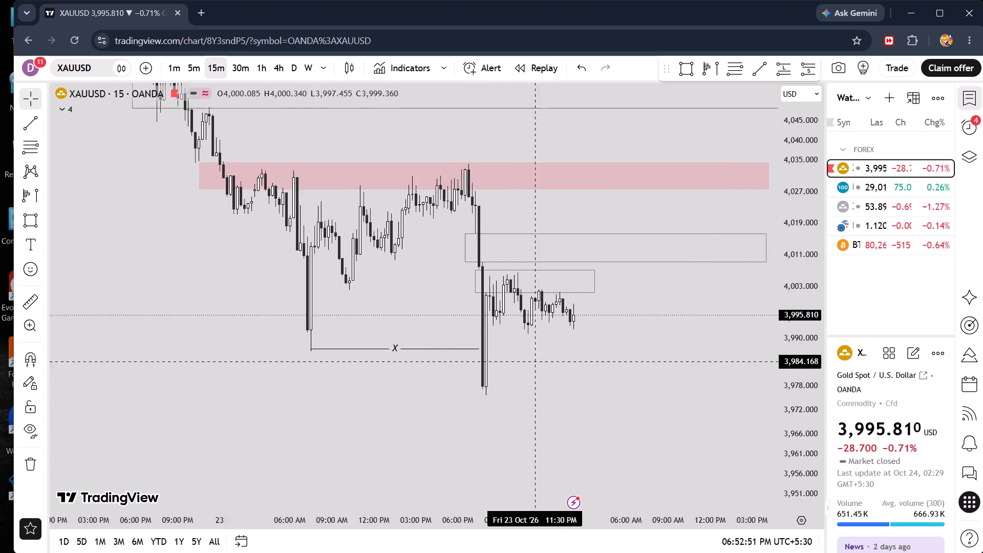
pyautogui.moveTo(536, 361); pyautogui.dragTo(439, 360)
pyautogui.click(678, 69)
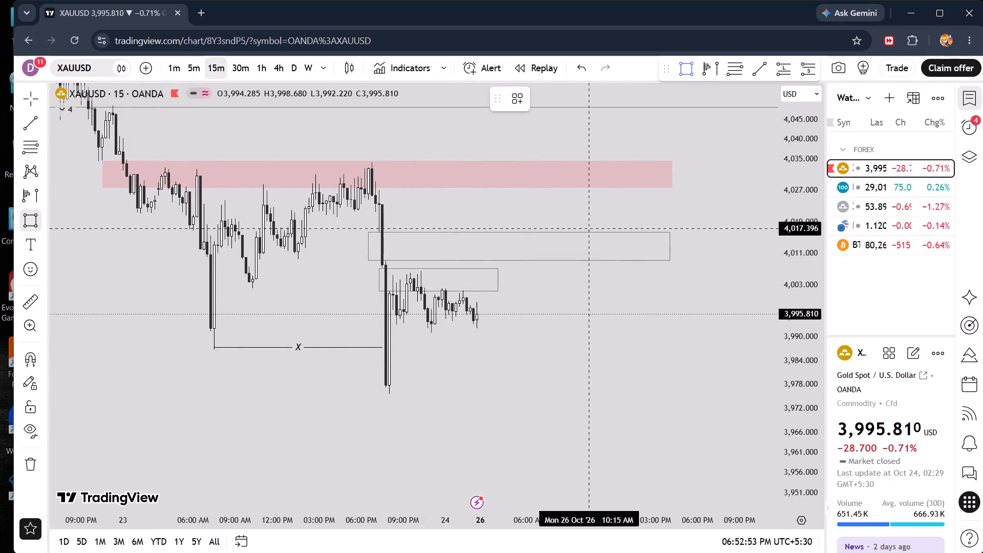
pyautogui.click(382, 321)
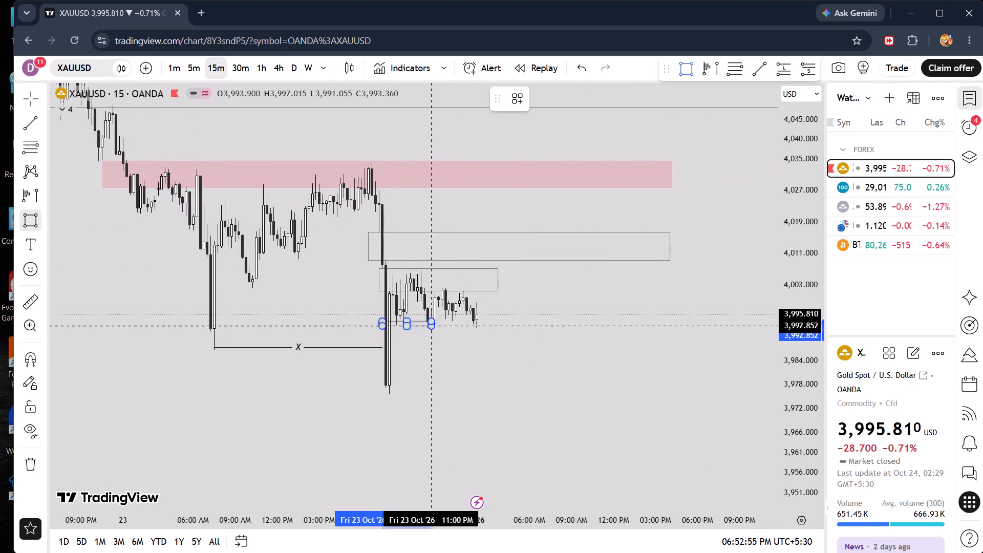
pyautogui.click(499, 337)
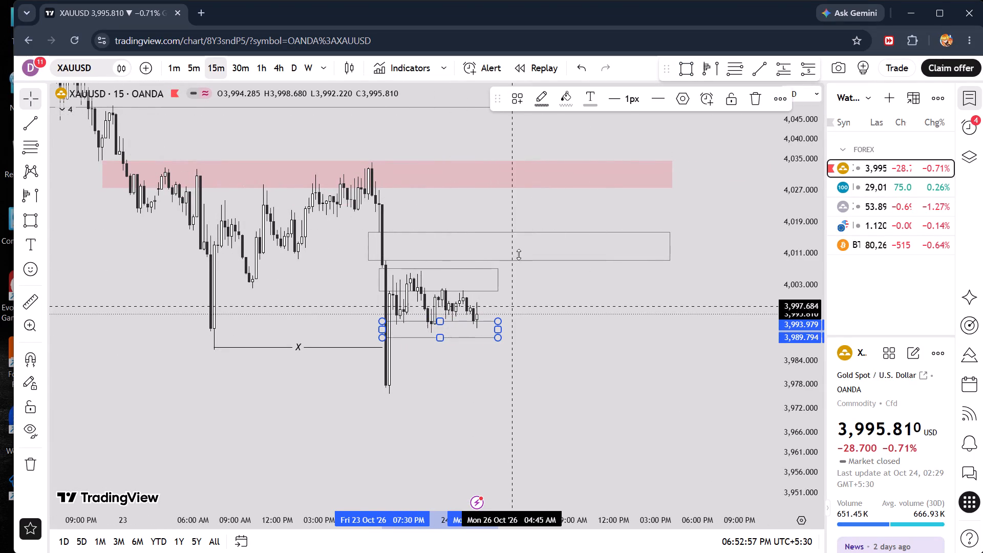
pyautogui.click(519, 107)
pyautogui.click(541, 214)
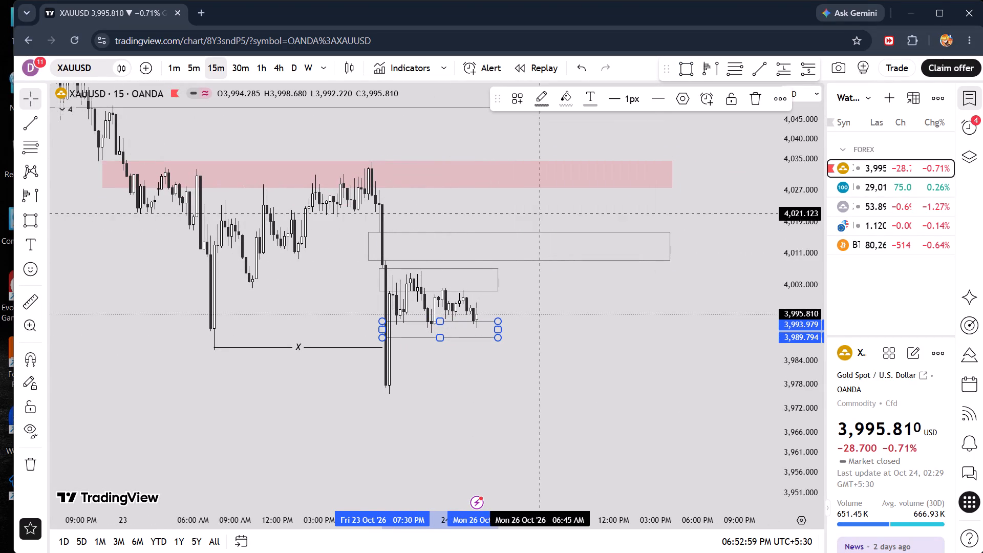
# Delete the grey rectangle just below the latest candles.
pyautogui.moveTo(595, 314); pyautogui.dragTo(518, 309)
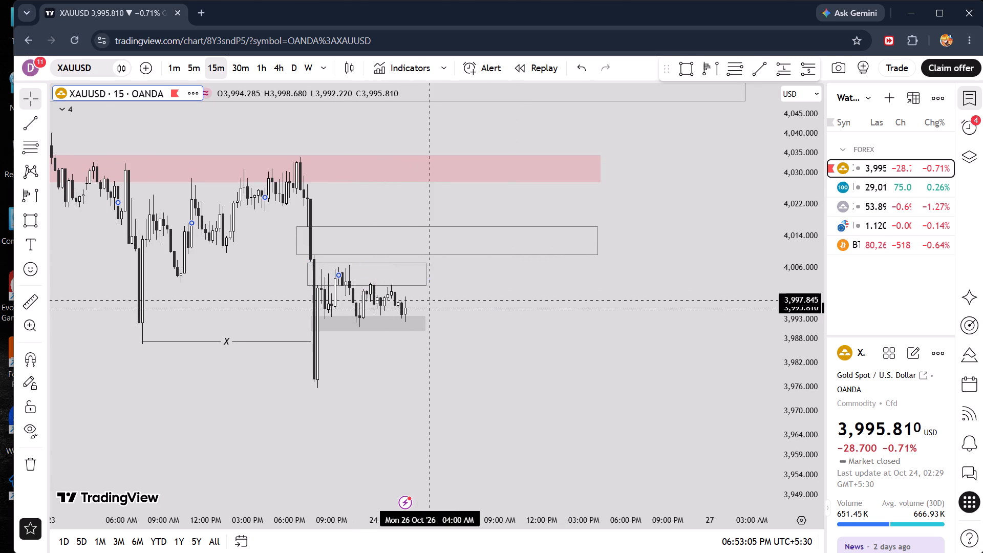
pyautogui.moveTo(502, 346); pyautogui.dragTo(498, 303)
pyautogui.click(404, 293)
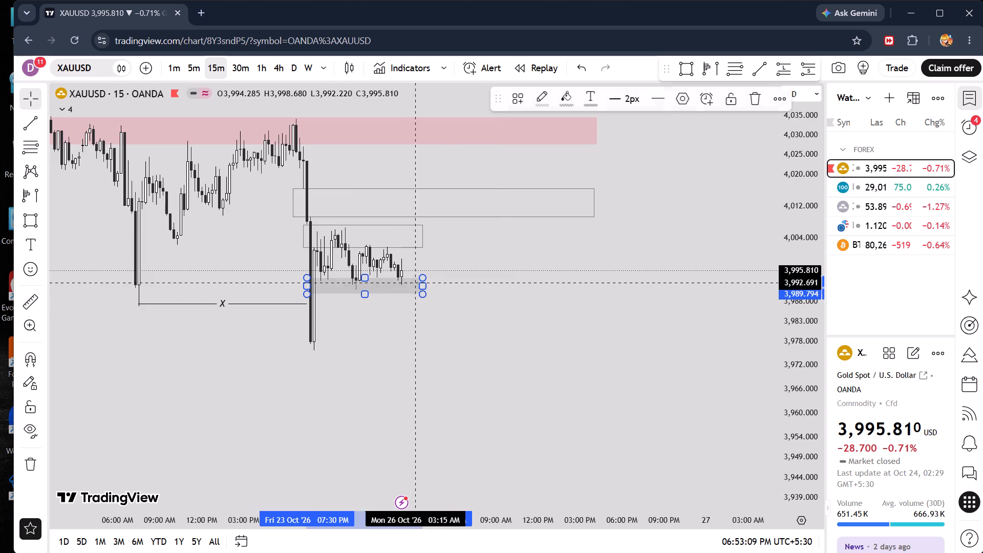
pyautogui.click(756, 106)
# Check a fixed range volume profile from 22 Oct 10:45 PM to the latest candle, and remove it from the chart.
pyautogui.moveTo(623, 192); pyautogui.dragTo(629, 195)
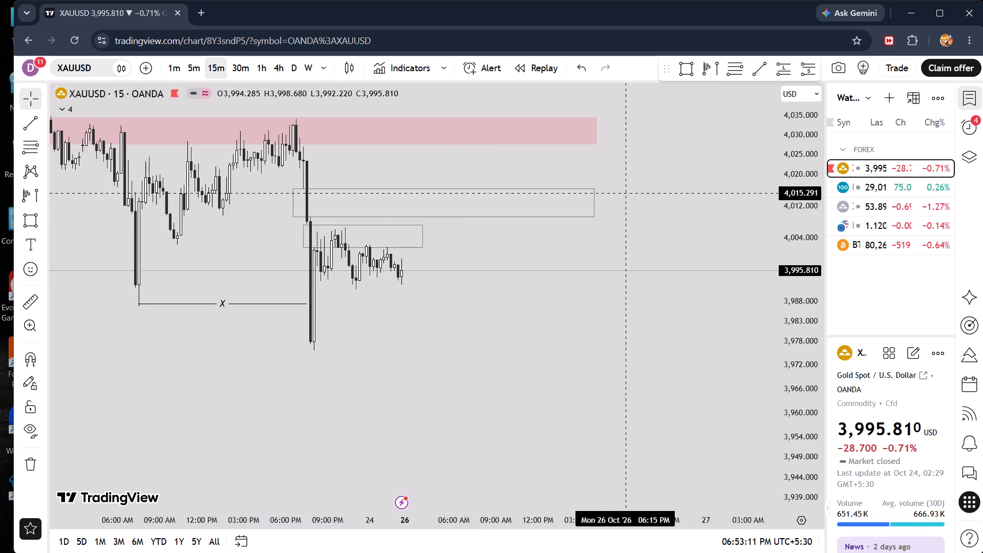
pyautogui.moveTo(629, 195); pyautogui.dragTo(705, 313)
pyautogui.scroll(-5, 705, 313)
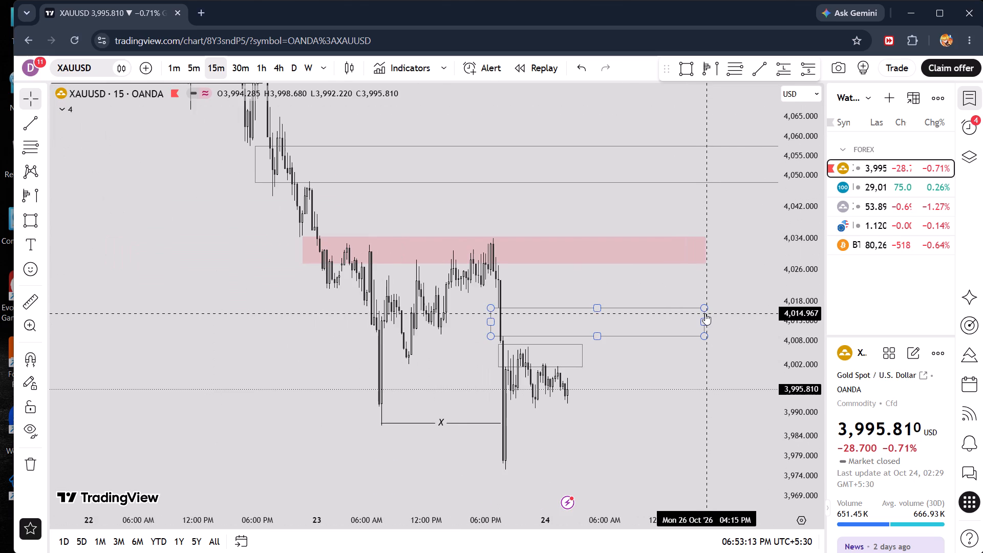
pyautogui.moveTo(519, 211); pyautogui.dragTo(458, 209)
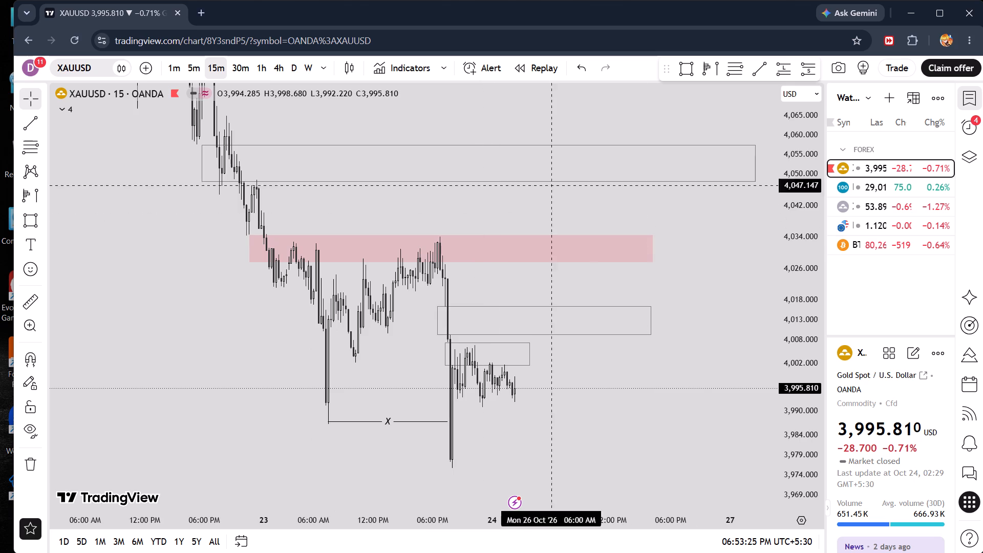
pyautogui.click(715, 67)
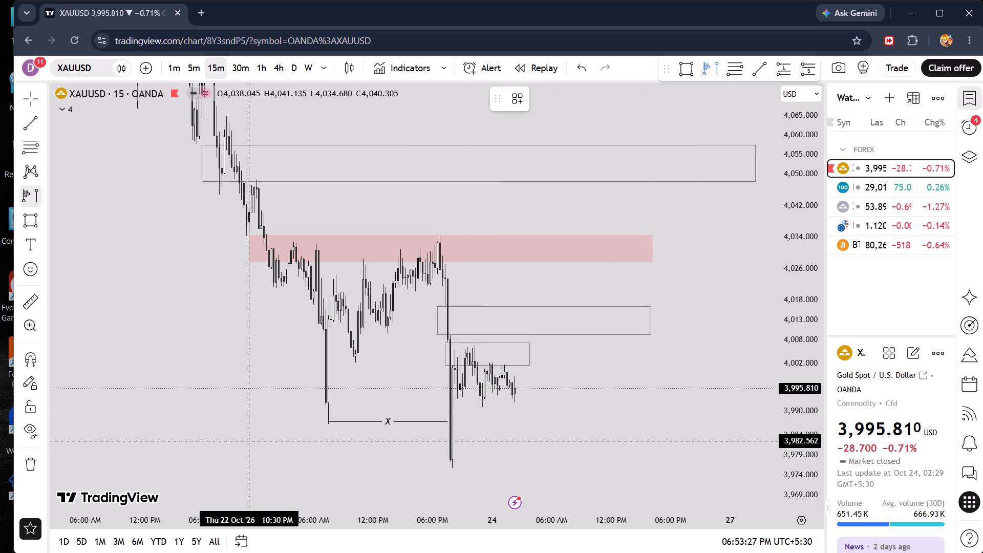
pyautogui.click(252, 441)
pyautogui.click(624, 452)
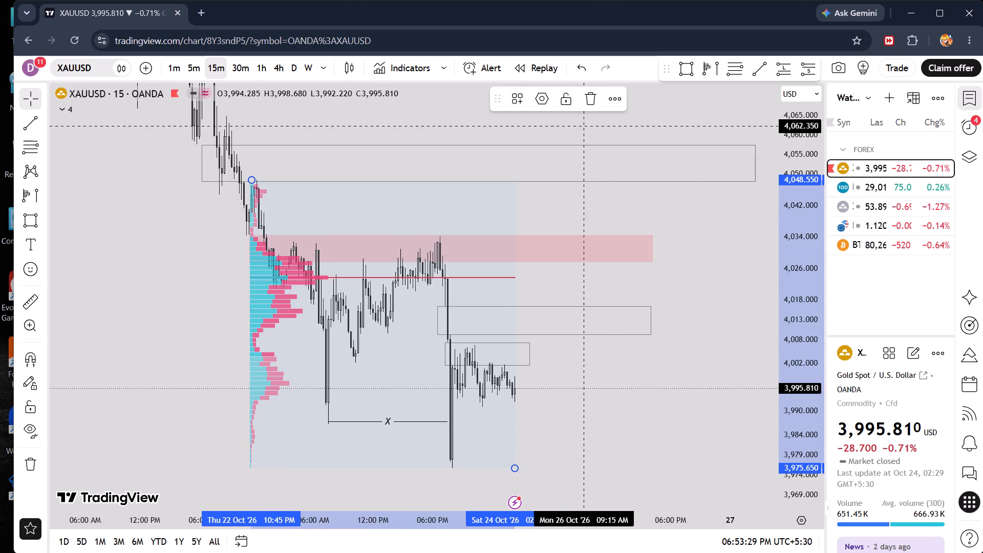
pyautogui.click(590, 102)
# Check a wider fixed range volume profile starting at 22 Oct 03:45 PM, and remove it from the chart.
pyautogui.click(700, 71)
pyautogui.click(181, 432)
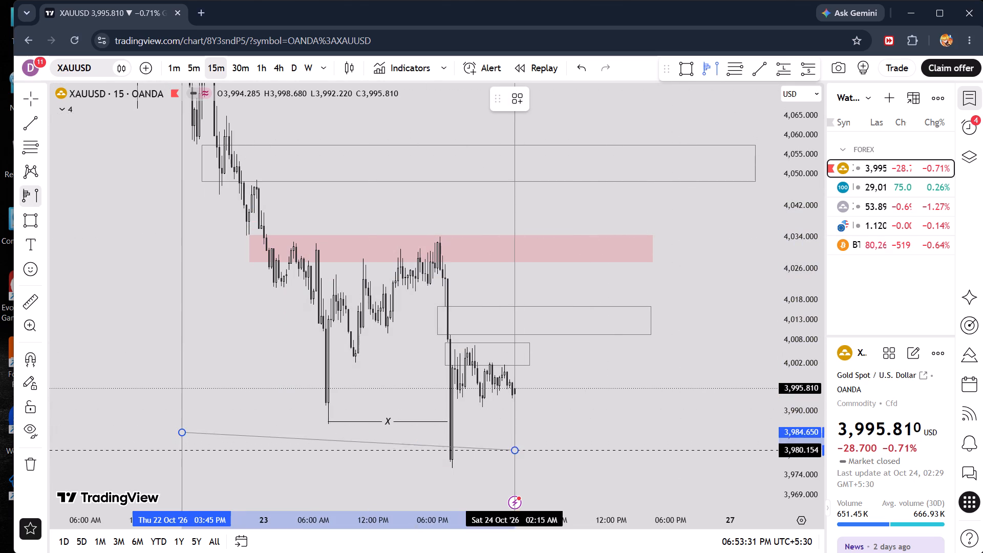
pyautogui.click(688, 446)
pyautogui.click(595, 90)
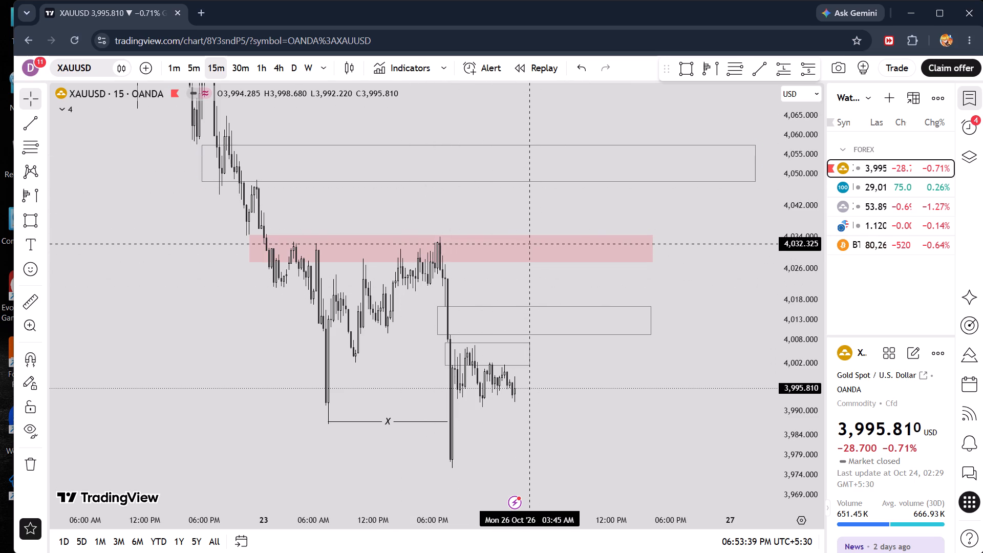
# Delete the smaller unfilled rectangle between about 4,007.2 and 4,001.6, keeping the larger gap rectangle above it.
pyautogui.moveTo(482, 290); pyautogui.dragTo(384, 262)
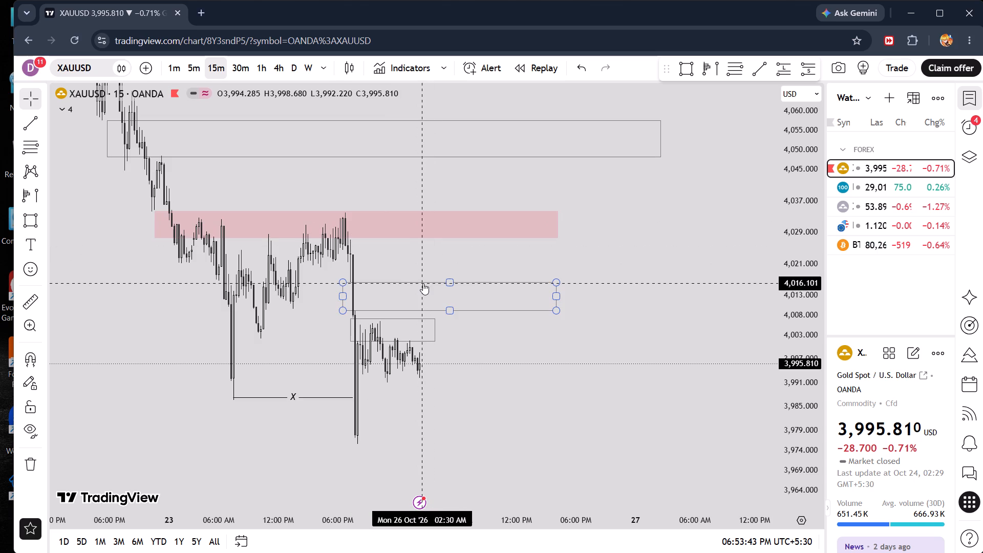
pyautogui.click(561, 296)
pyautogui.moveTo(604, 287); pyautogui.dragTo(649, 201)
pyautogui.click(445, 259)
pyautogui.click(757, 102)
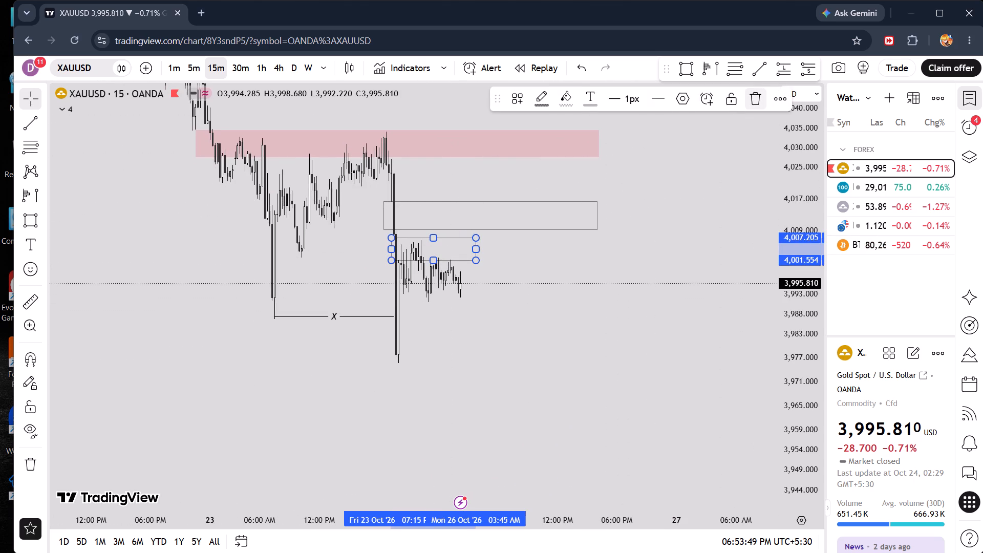
# Label the red bearish zone between about 4,034.6 and 4,027.4 with the text "OB + Resisitence".
pyautogui.moveTo(540, 267); pyautogui.dragTo(631, 341)
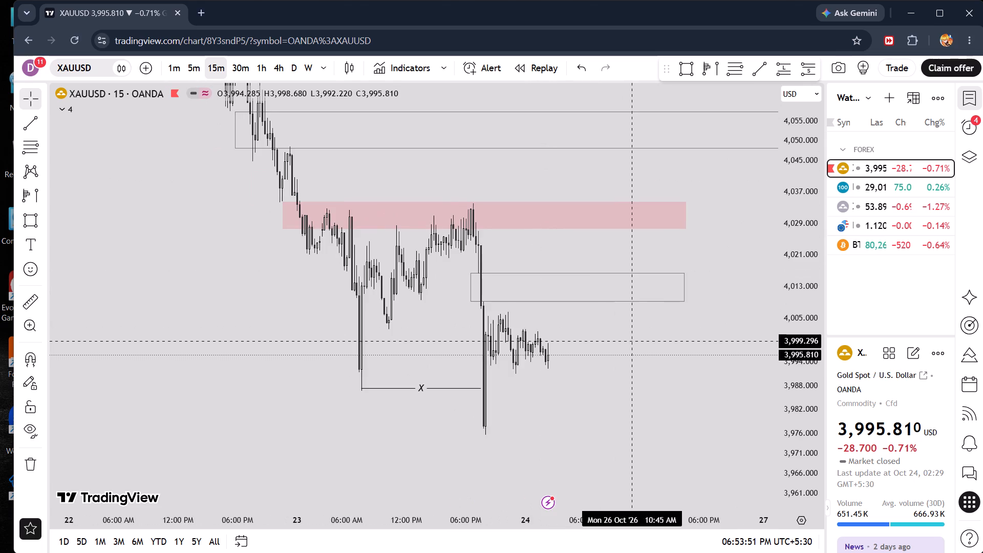
pyautogui.moveTo(631, 341); pyautogui.dragTo(475, 311)
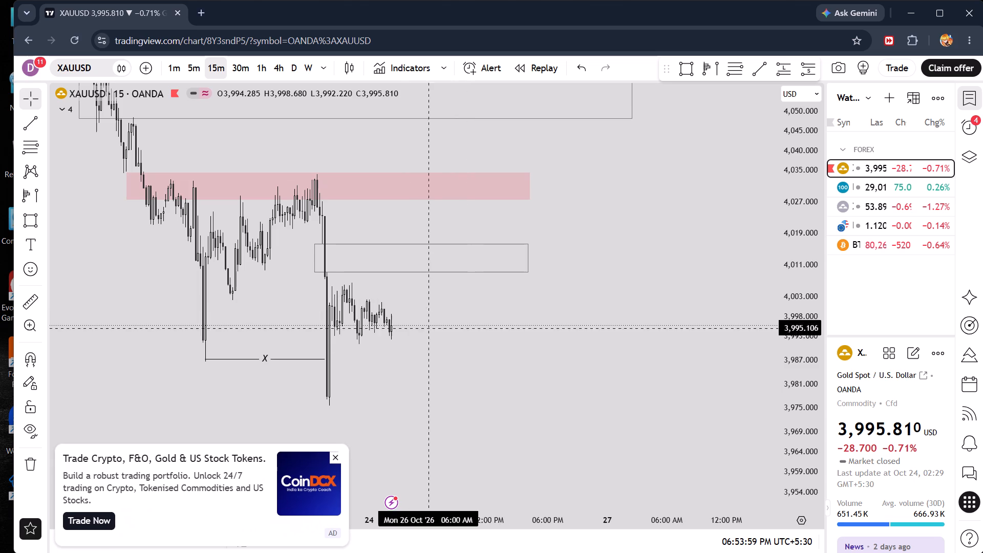
pyautogui.click(336, 460)
pyautogui.moveTo(444, 377); pyautogui.dragTo(482, 435)
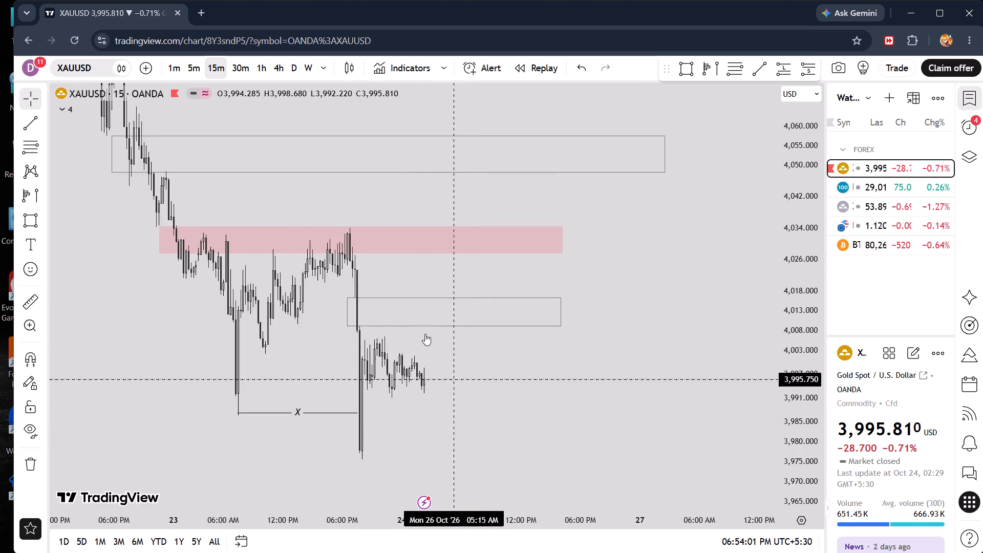
pyautogui.click(389, 254)
pyautogui.click(384, 237)
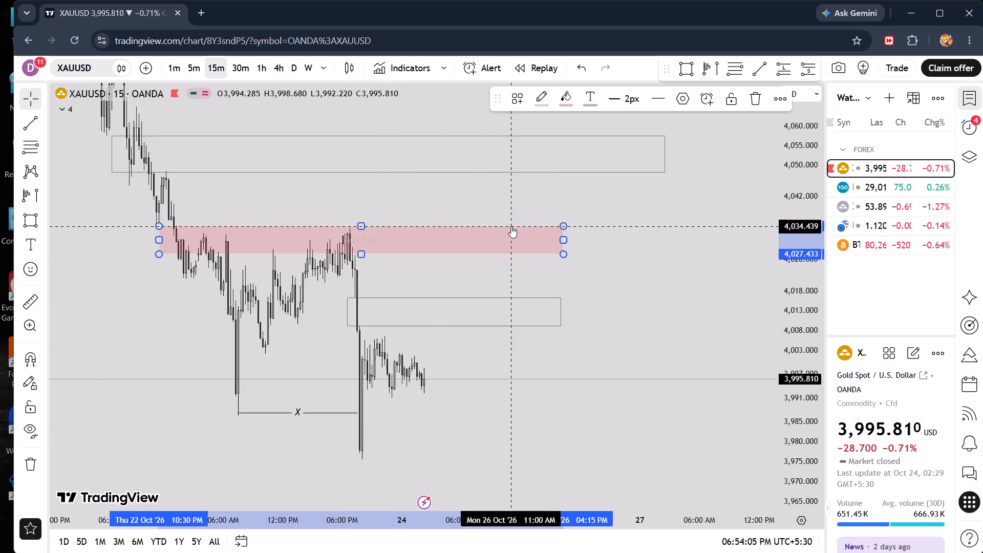
pyautogui.write('OB')
pyautogui.press('space')
pyautogui.write('+')
pyautogui.press('space')
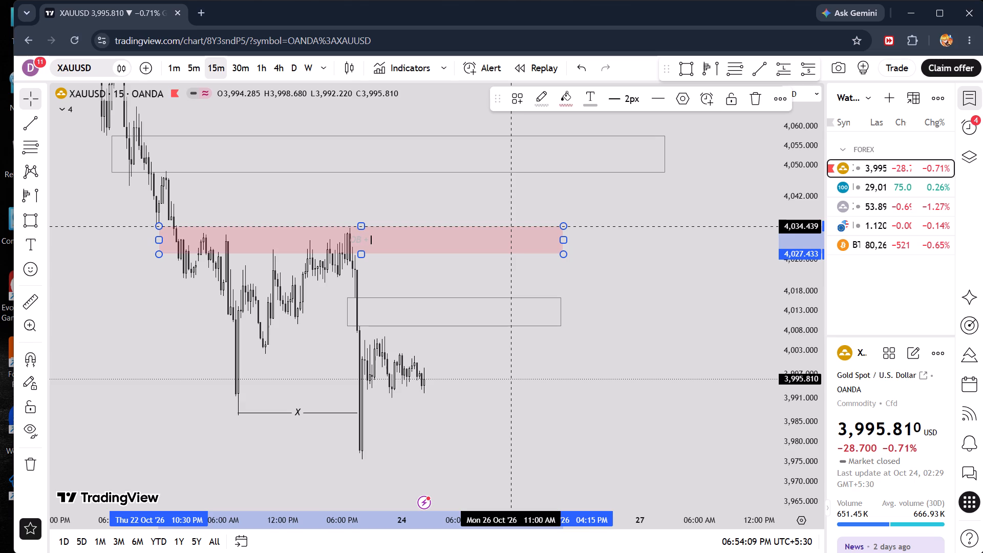
pyautogui.write('Resisitence')
# Set the labelled zone's text colour to black and its fill colour to blue.
pyautogui.click(585, 96)
pyautogui.click(724, 124)
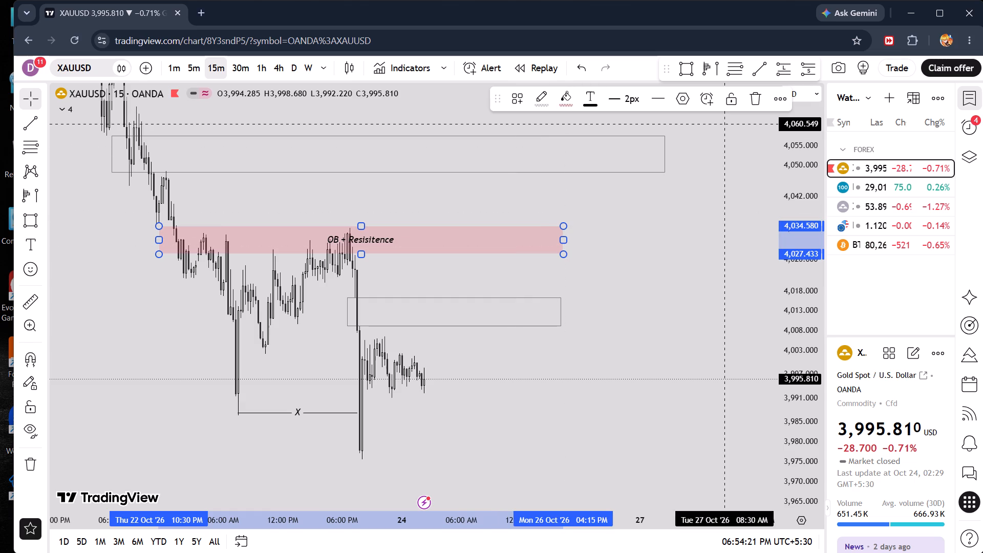
pyautogui.click(571, 95)
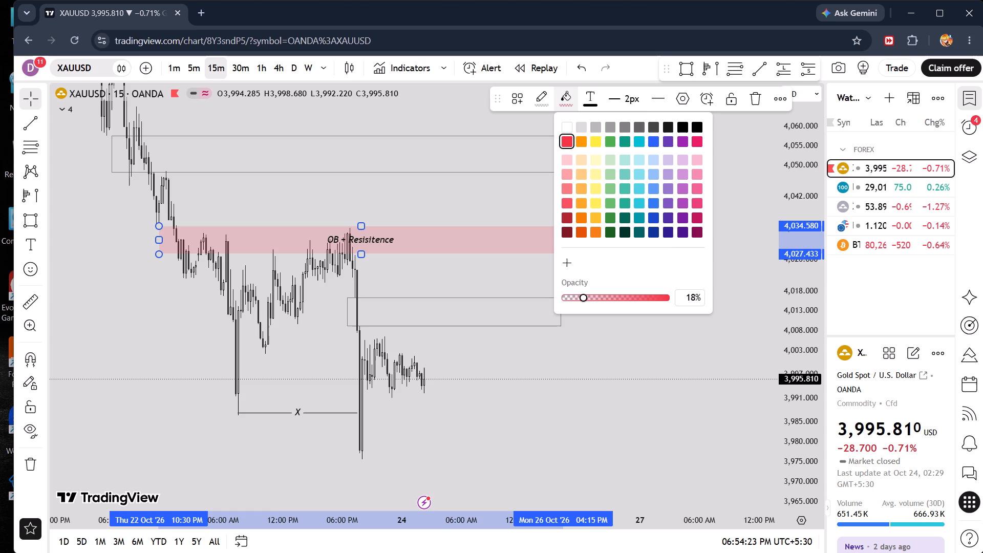
pyautogui.click(649, 141)
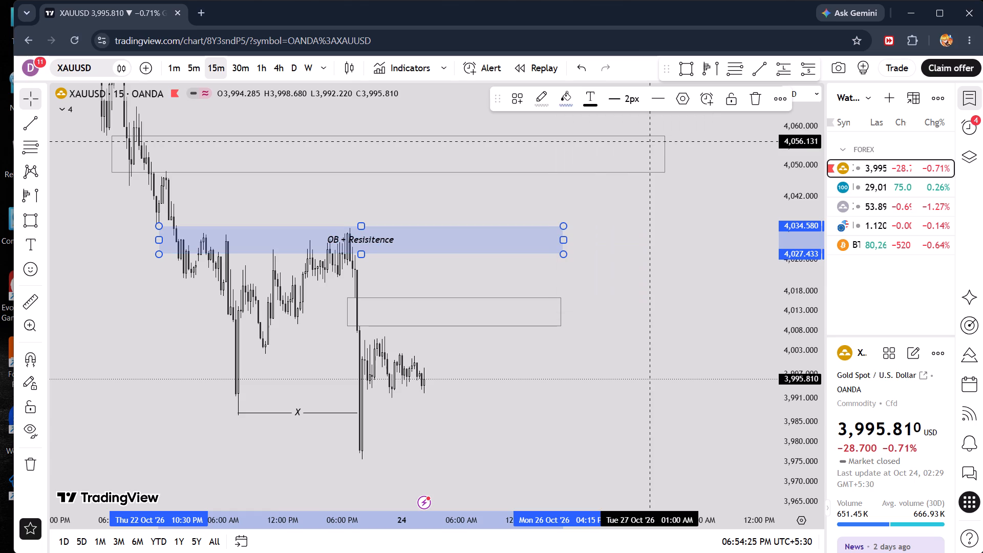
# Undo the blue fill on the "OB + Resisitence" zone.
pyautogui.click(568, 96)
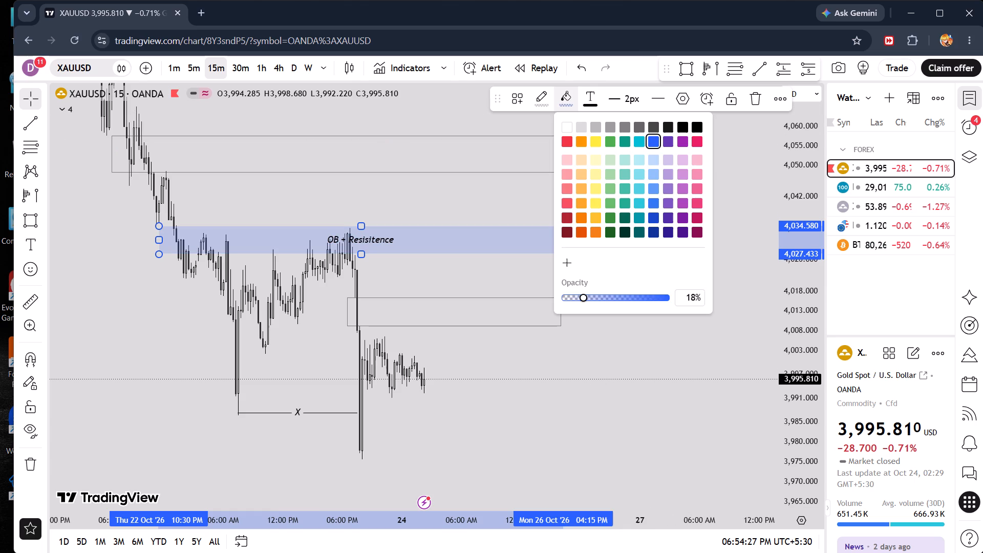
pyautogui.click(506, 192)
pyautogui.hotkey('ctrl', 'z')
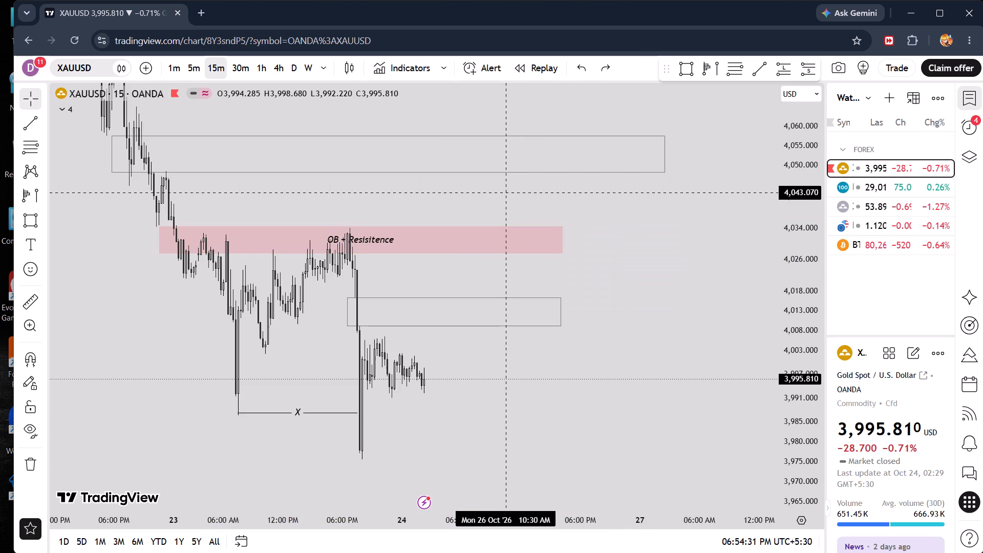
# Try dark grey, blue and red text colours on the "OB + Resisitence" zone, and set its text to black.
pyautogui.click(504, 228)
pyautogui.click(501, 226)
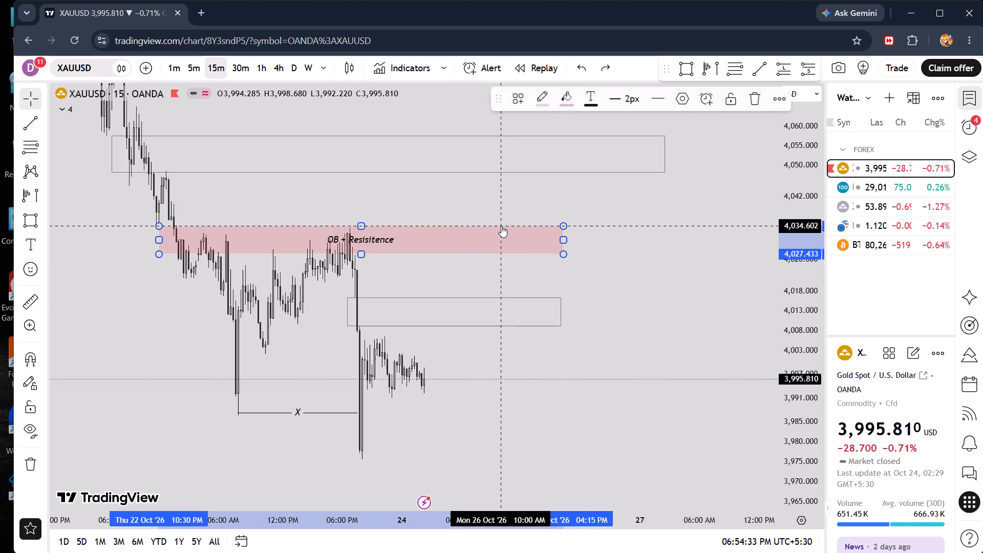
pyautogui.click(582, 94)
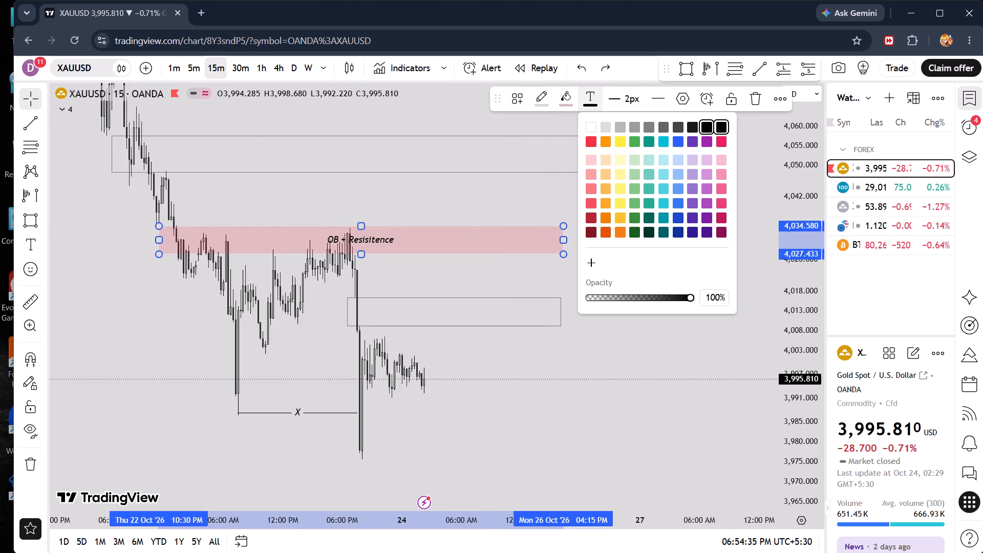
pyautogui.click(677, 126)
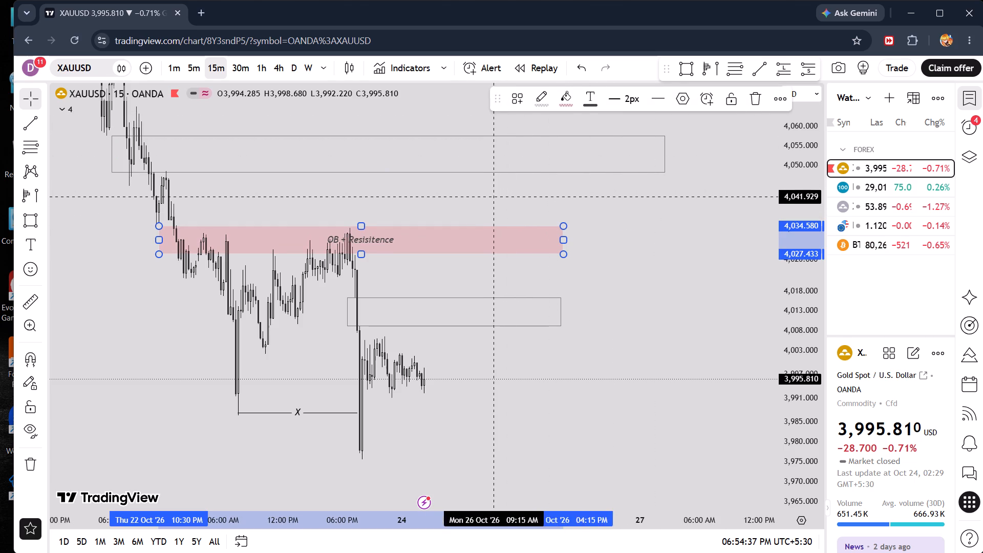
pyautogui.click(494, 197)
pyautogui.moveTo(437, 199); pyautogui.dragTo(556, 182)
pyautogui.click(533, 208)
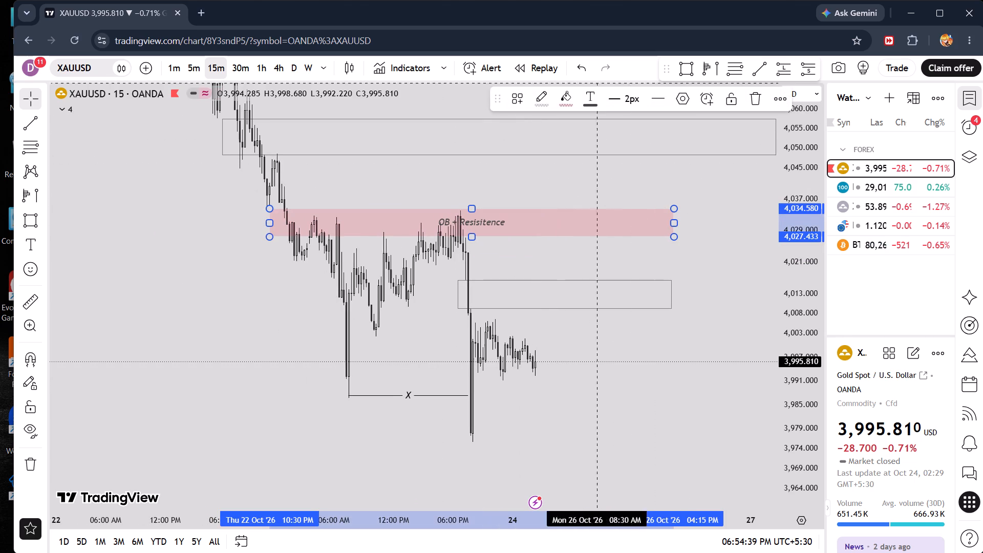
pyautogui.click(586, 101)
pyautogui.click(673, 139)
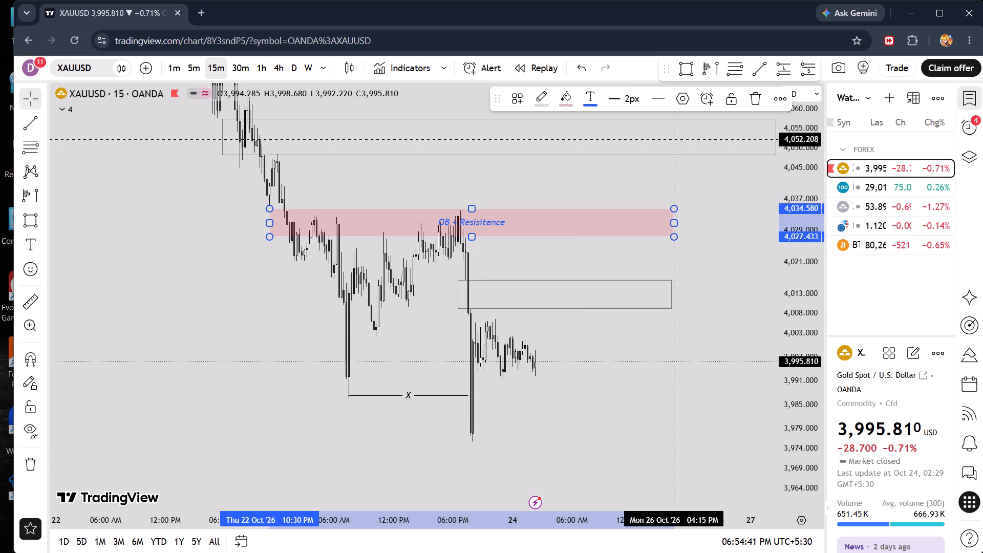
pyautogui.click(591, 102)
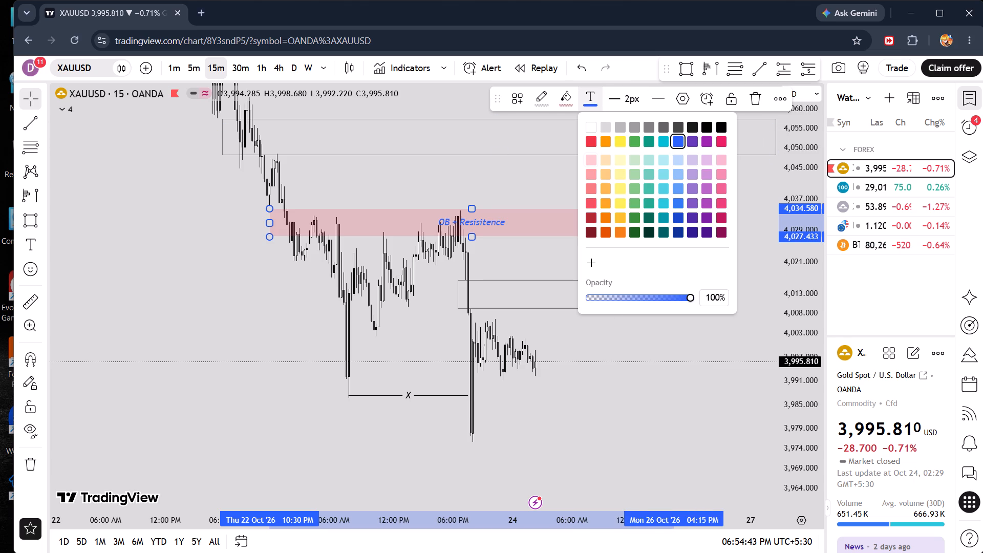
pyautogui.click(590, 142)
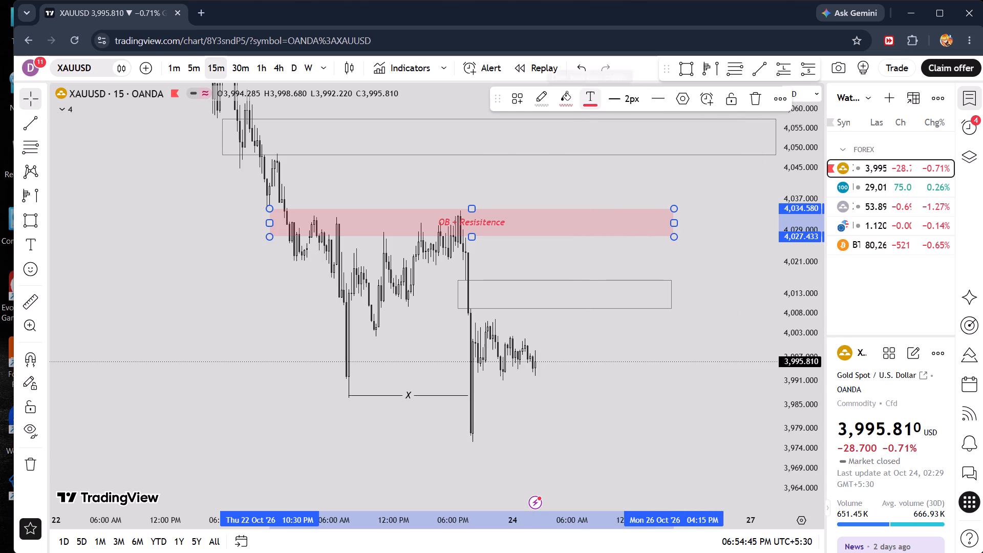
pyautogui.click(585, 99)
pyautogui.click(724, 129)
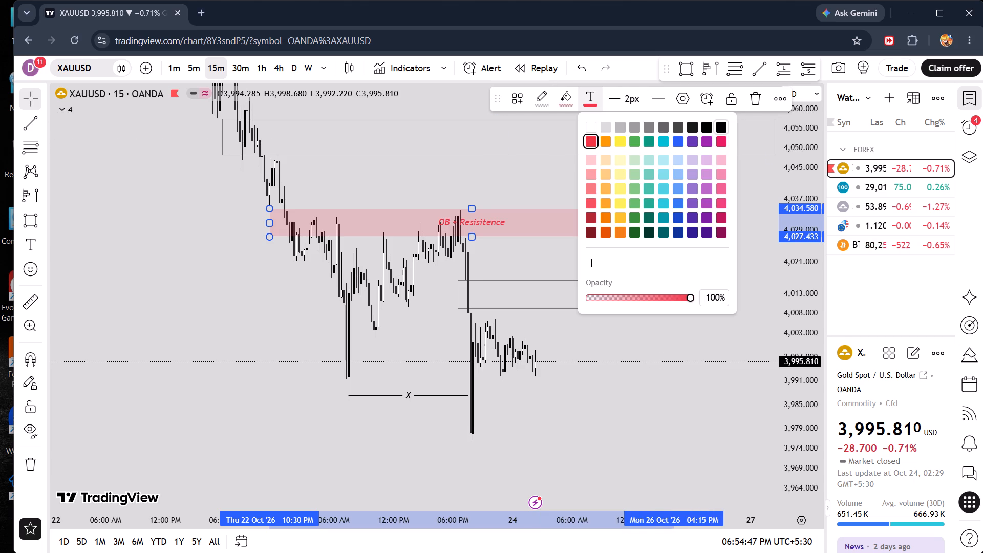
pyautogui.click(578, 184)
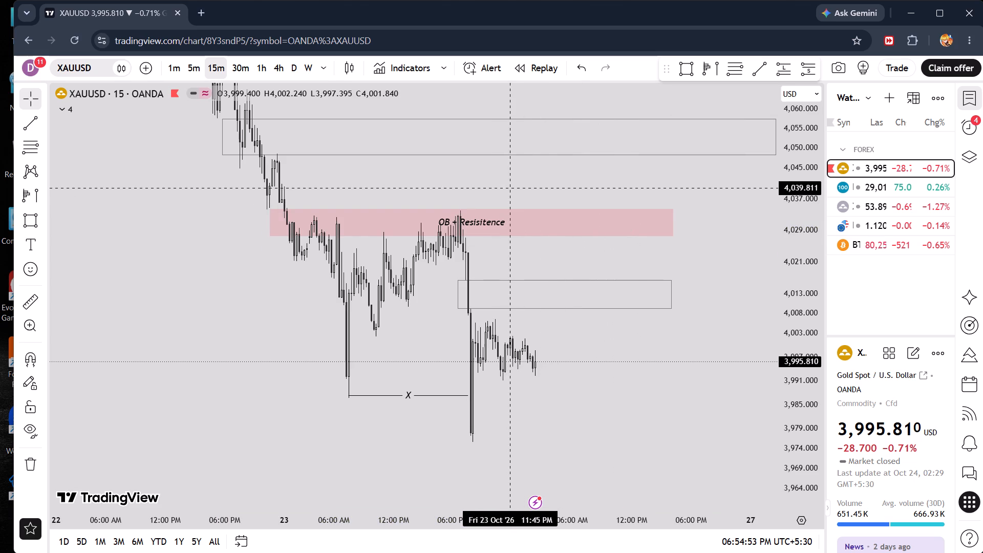
# Move the upper unfilled rectangle down and resize it to about 4,043.6–4,040.5, from 22 Oct 10:45 PM to the labelled zone's end.
pyautogui.moveTo(511, 188); pyautogui.dragTo(396, 230)
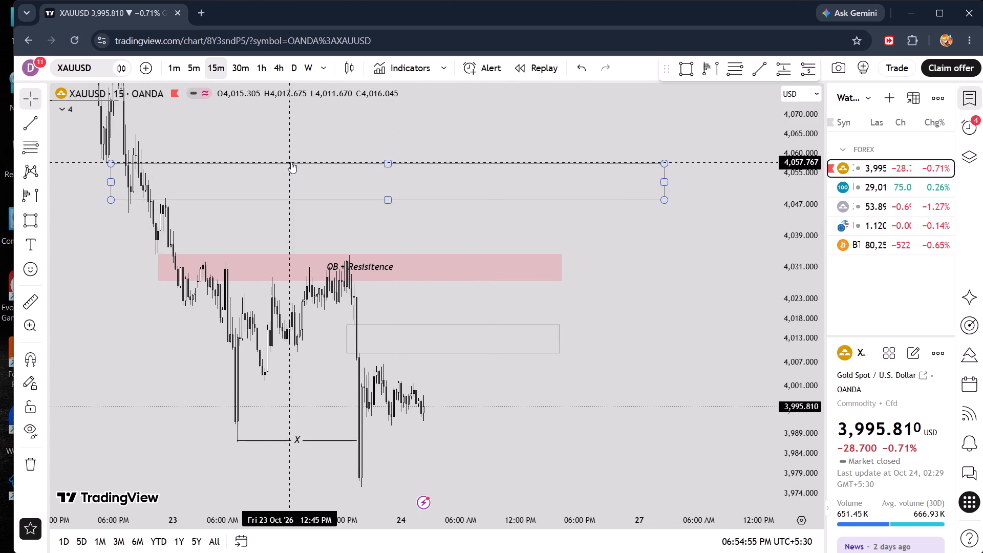
pyautogui.moveTo(291, 162); pyautogui.dragTo(325, 216)
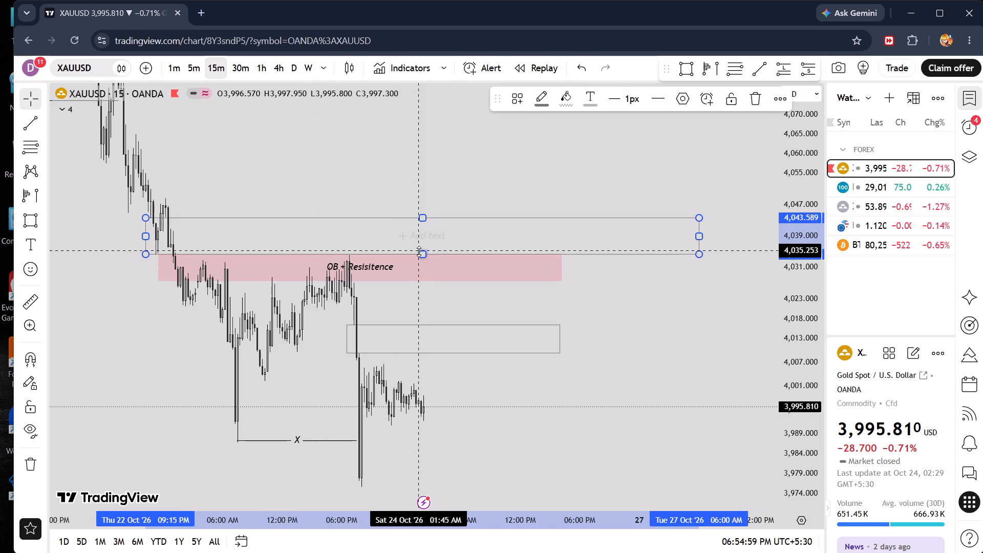
pyautogui.moveTo(421, 251); pyautogui.dragTo(422, 230)
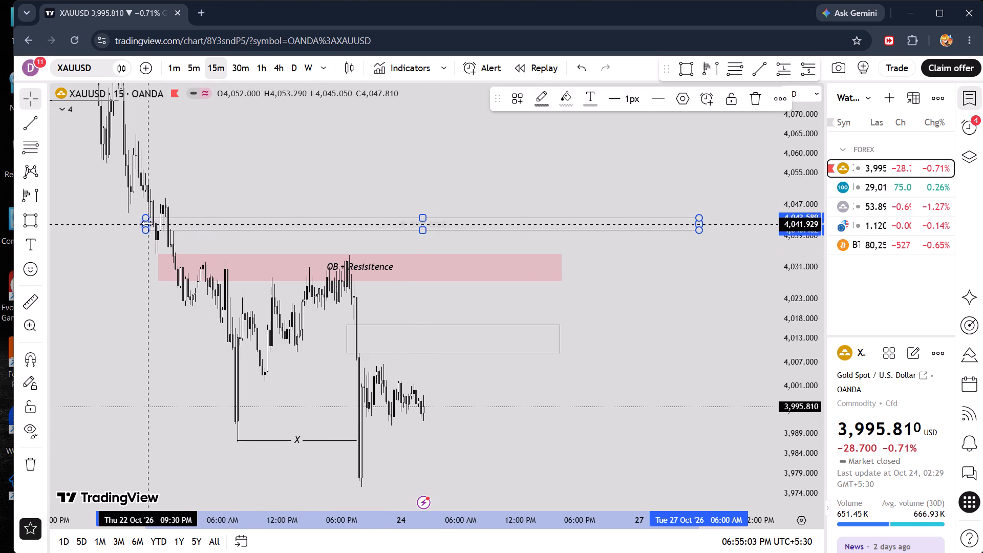
pyautogui.moveTo(147, 225); pyautogui.dragTo(165, 225)
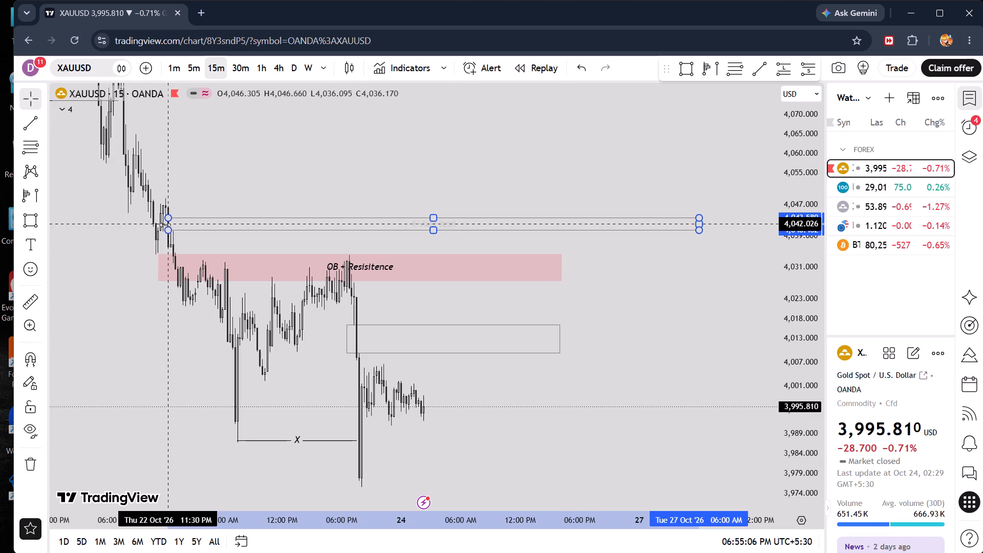
pyautogui.moveTo(165, 225); pyautogui.dragTo(160, 225)
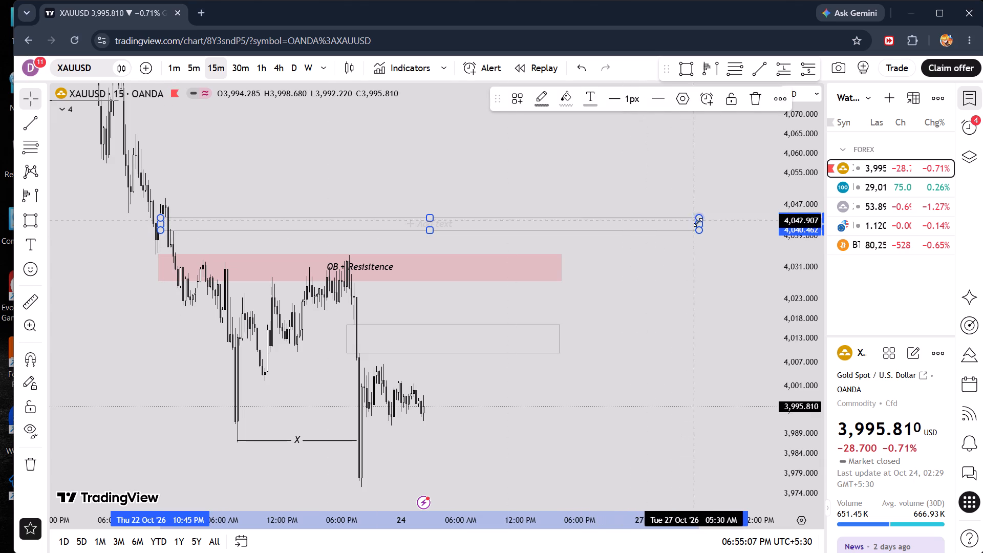
pyautogui.moveTo(699, 225); pyautogui.dragTo(556, 229)
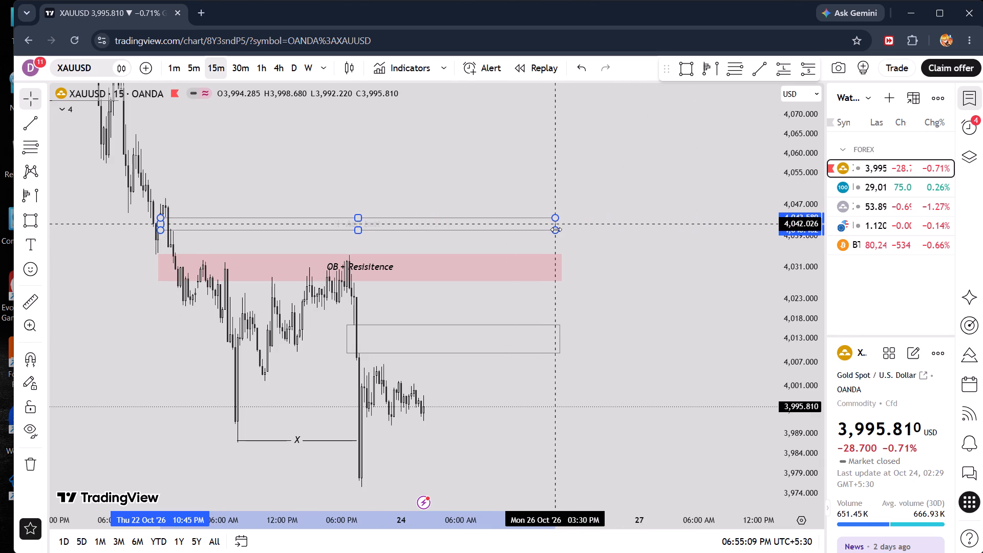
pyautogui.moveTo(556, 229); pyautogui.dragTo(561, 229)
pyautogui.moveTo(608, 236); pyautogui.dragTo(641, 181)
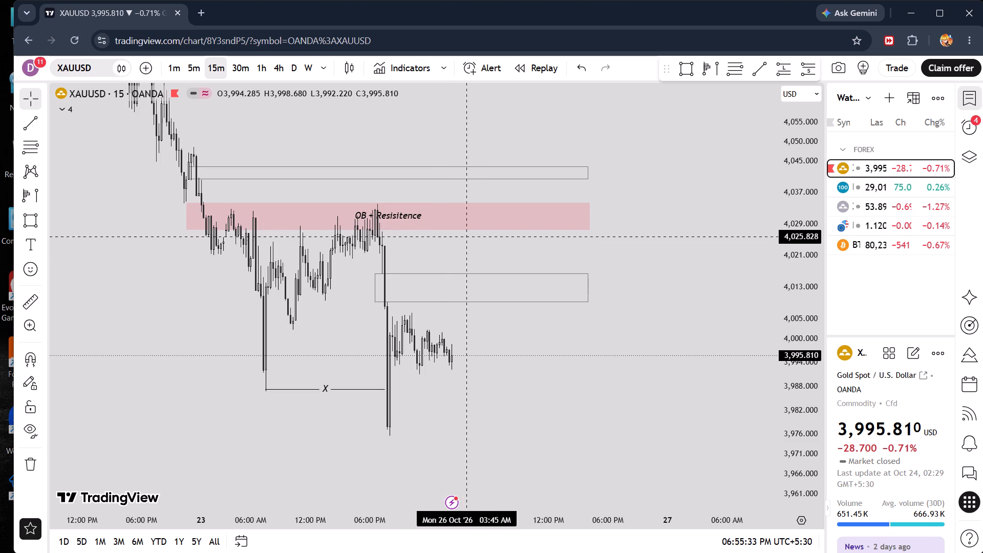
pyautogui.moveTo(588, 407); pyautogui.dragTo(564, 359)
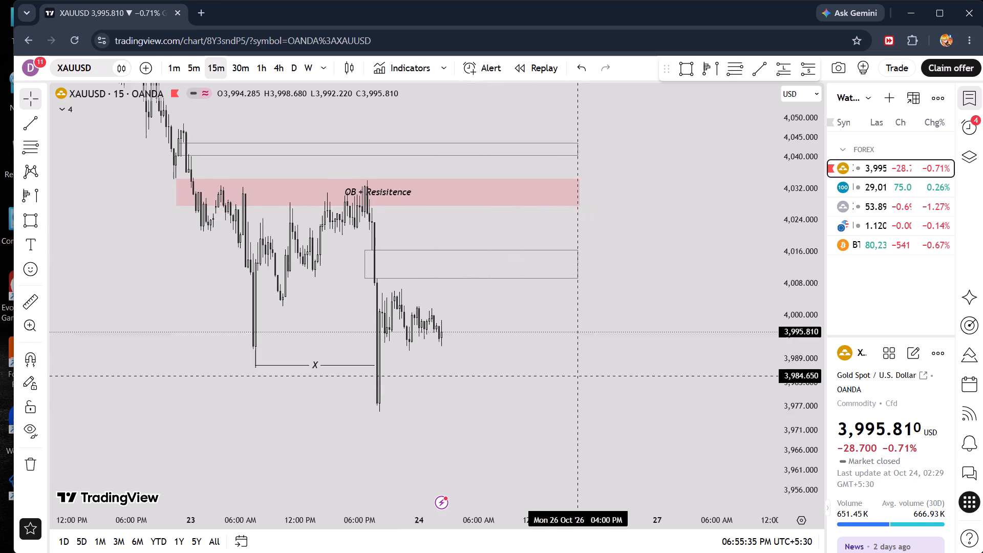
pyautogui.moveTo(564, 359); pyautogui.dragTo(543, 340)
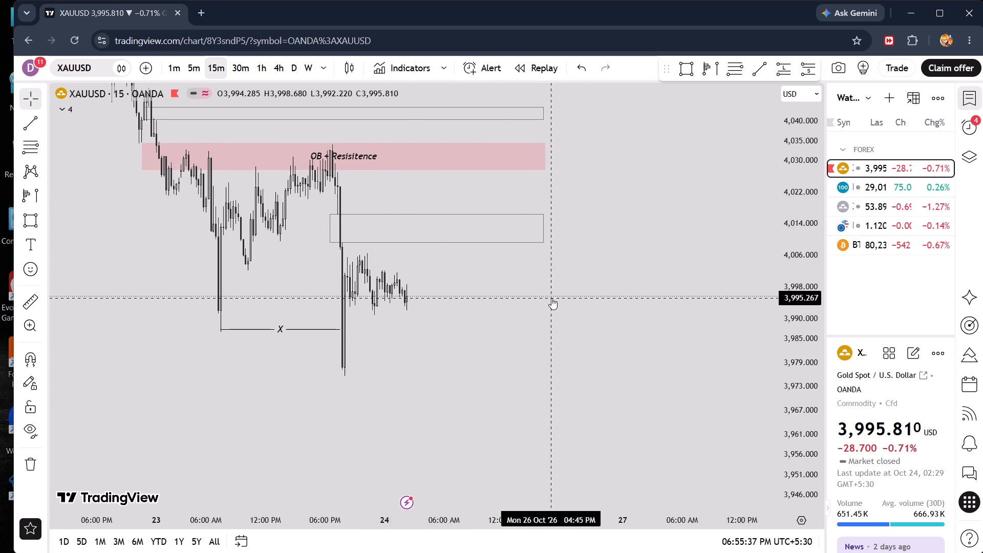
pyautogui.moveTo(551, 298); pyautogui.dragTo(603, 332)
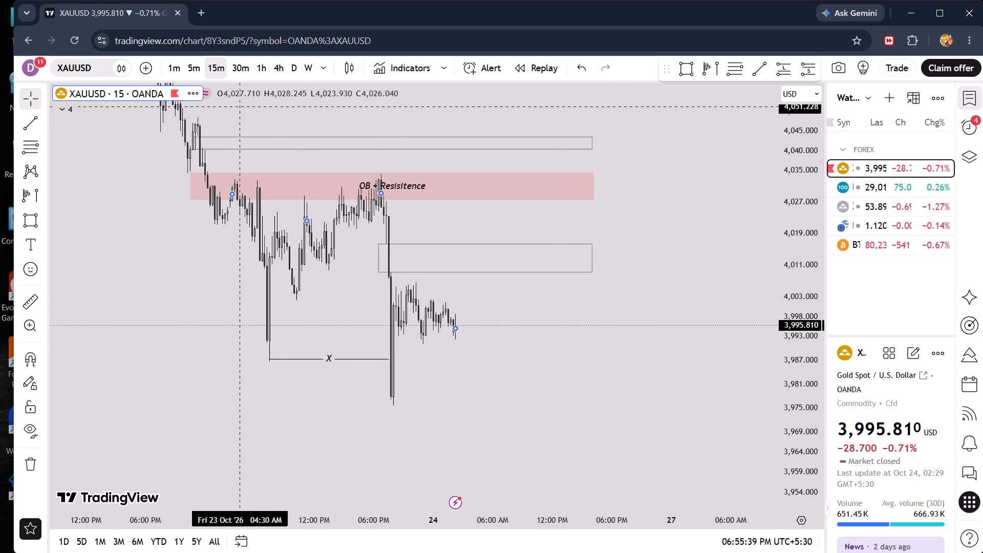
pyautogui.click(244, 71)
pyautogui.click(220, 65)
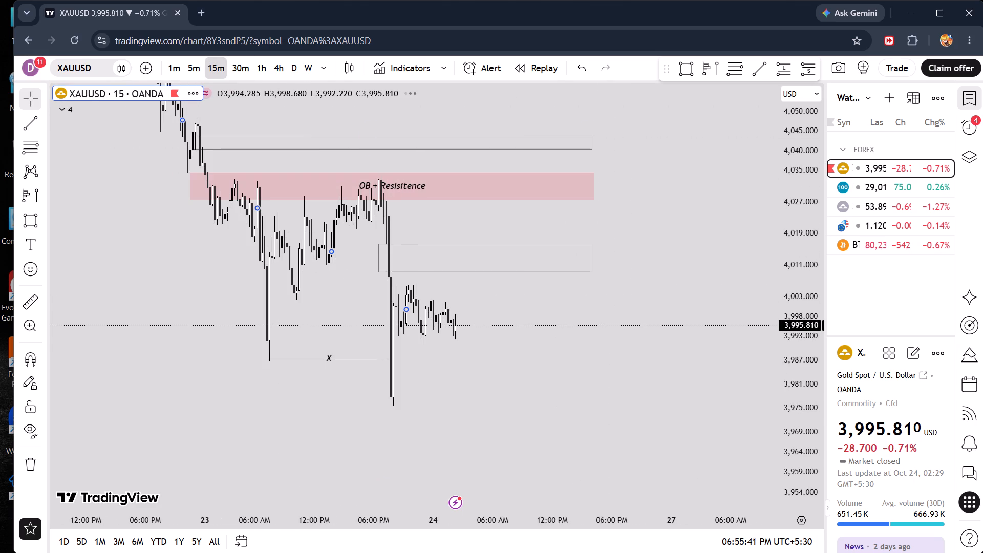
# Check a fixed range volume profile from 23 Oct 07:00 AM to the latest candle, and remove it from the chart.
pyautogui.click(713, 70)
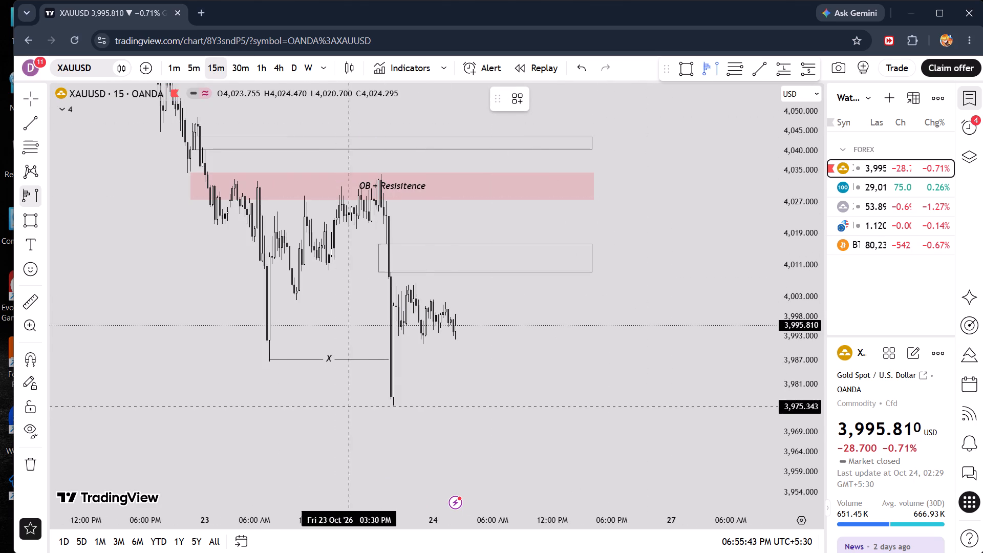
pyautogui.click(264, 416)
pyautogui.click(512, 412)
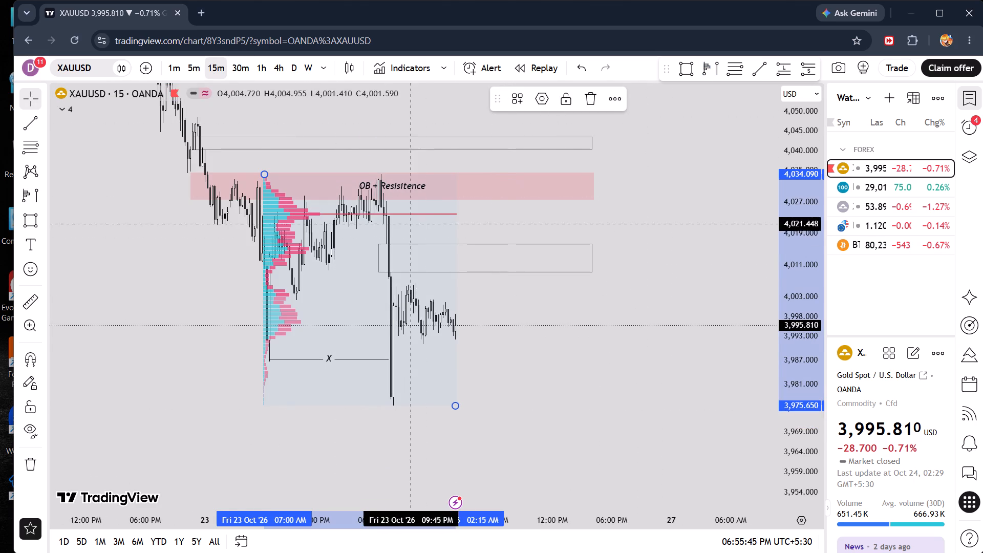
pyautogui.click(593, 97)
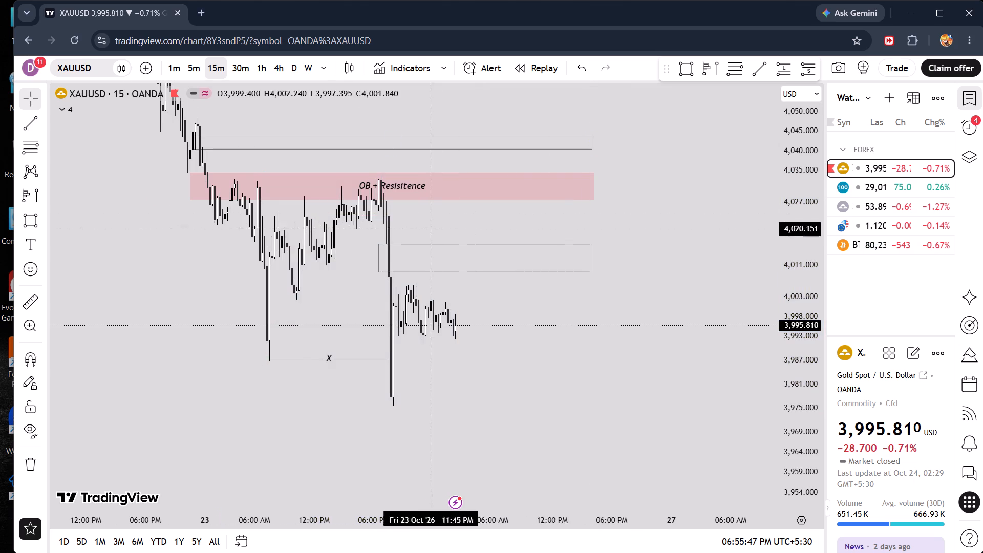
# Step up through the 1h to the 4h timeframe and delete the "OB + Resisitence" zone.
pyautogui.scroll(5, 429, 230)
pyautogui.click(256, 62)
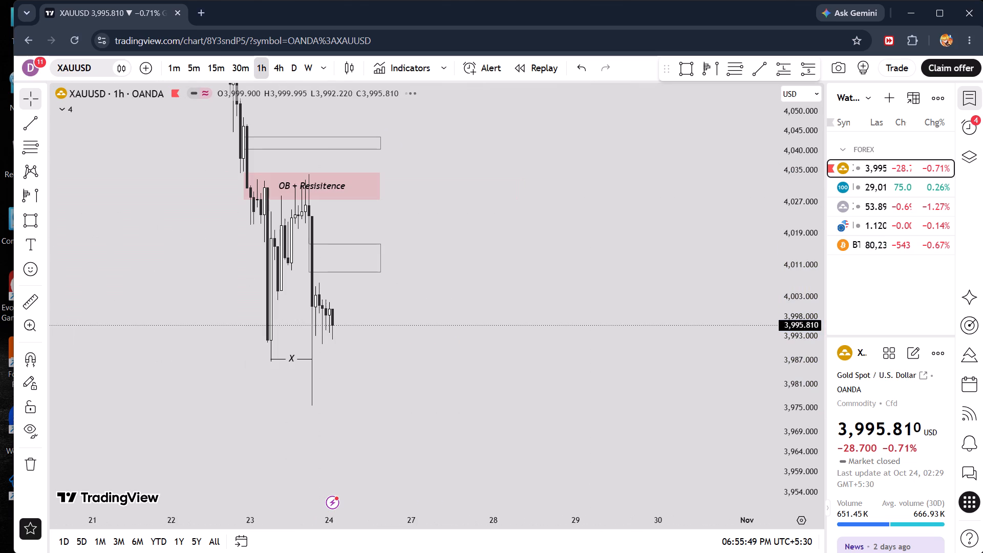
pyautogui.click(276, 69)
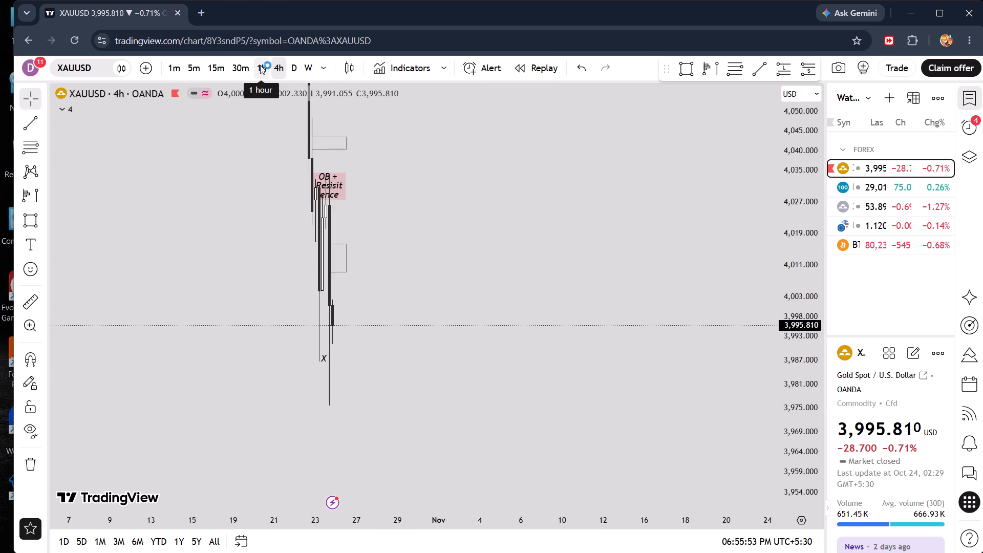
pyautogui.scroll(9, 383, 248)
pyautogui.moveTo(211, 184); pyautogui.dragTo(547, 216)
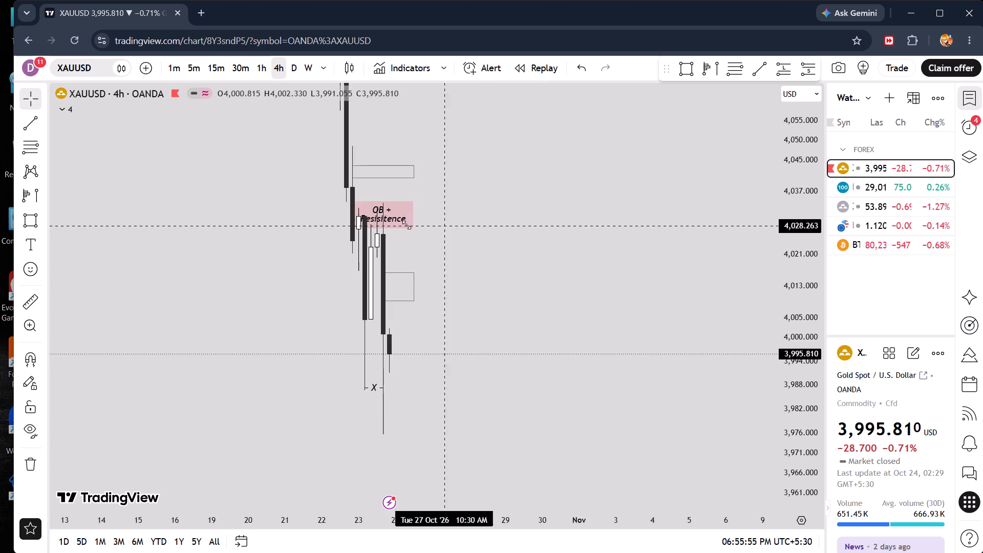
pyautogui.click(371, 206)
pyautogui.click(748, 93)
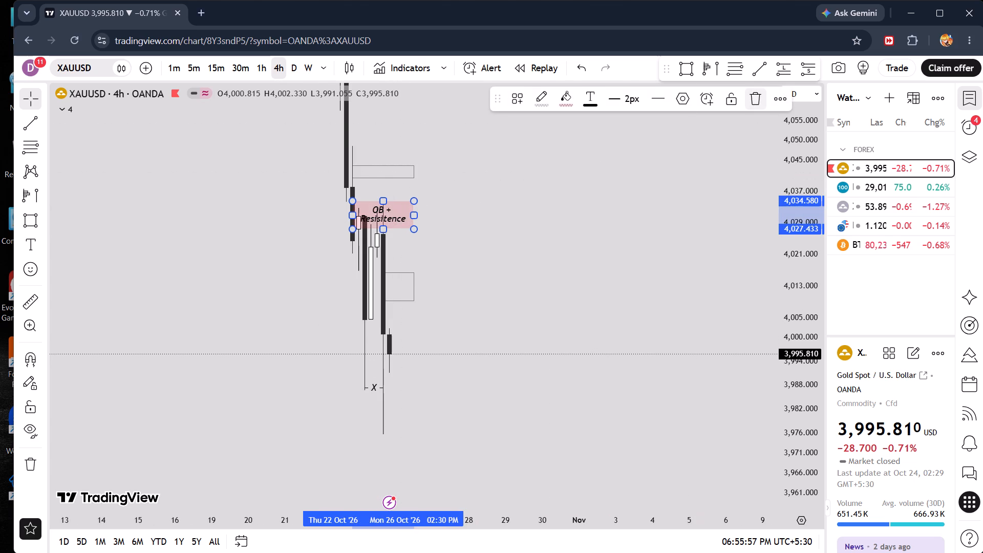
# Draw a rectangle zone on the 4h chart from 23 Oct 02:30 PM to 26 Oct 06:30 PM, between about 4,032.8 and 4,020.0.
pyautogui.click(686, 63)
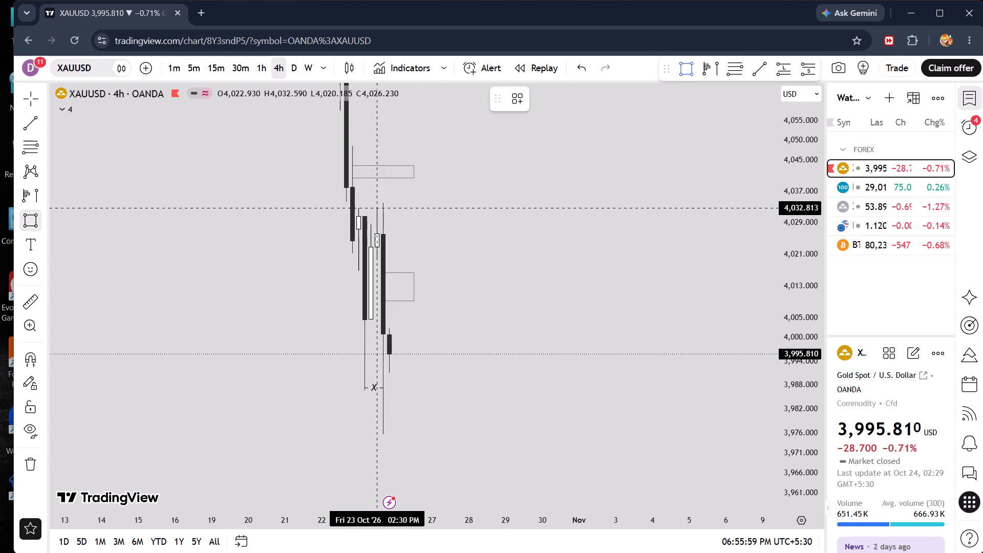
pyautogui.click(375, 208)
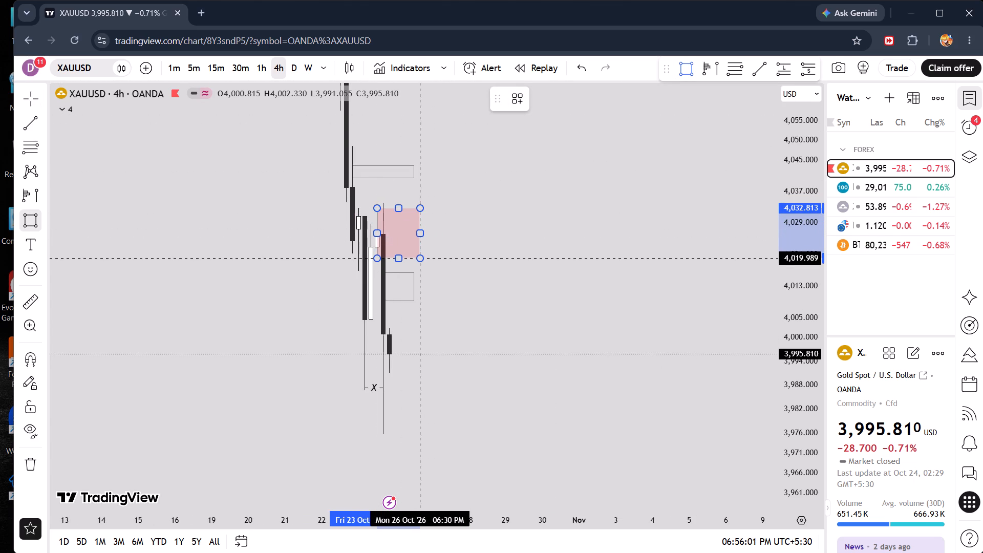
pyautogui.click(418, 258)
# Return to the 15m timeframe and shorten the new zone to end at 26 Oct 04:00 PM, level with the unfilled rectangles.
pyautogui.click(223, 63)
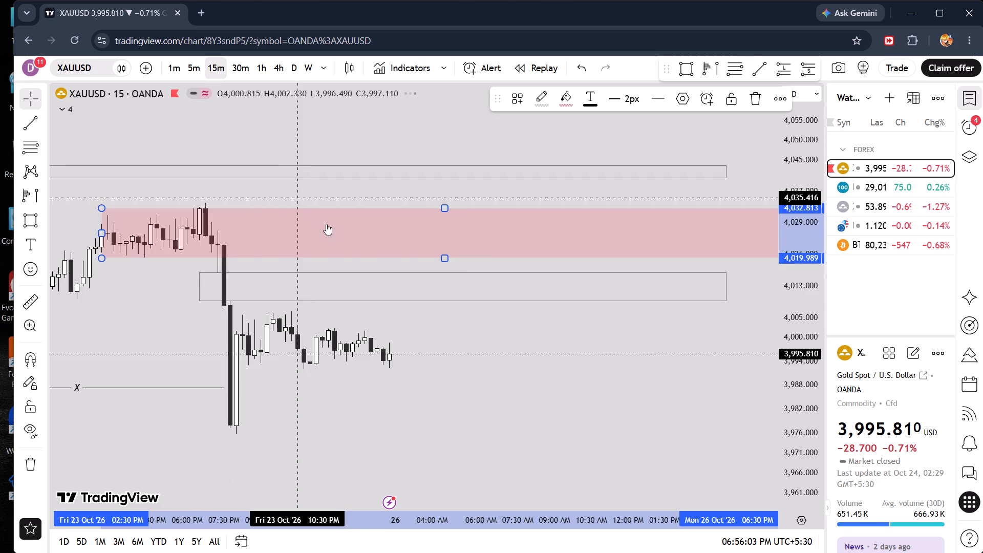
pyautogui.scroll(-6, 392, 261)
pyautogui.moveTo(362, 321); pyautogui.dragTo(169, 314)
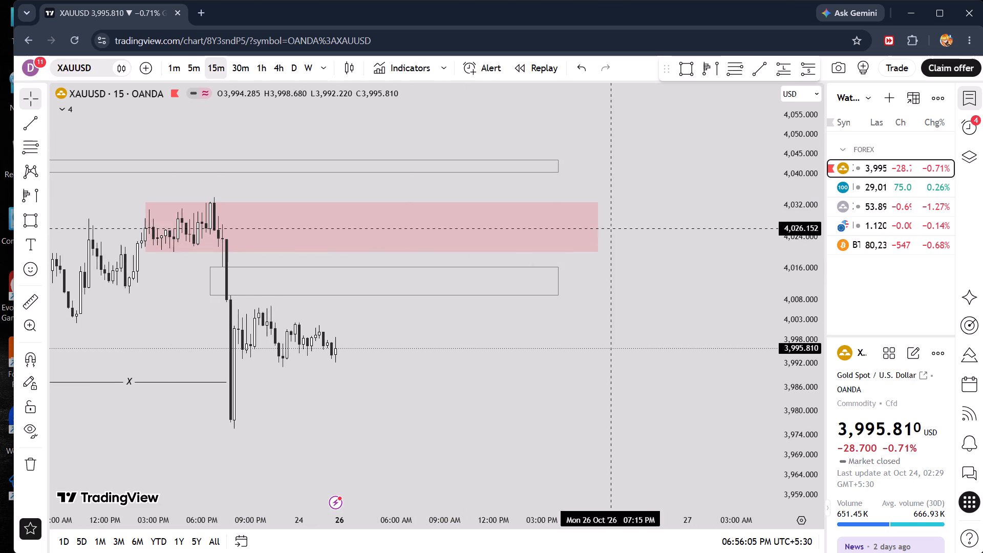
pyautogui.moveTo(597, 226); pyautogui.dragTo(558, 229)
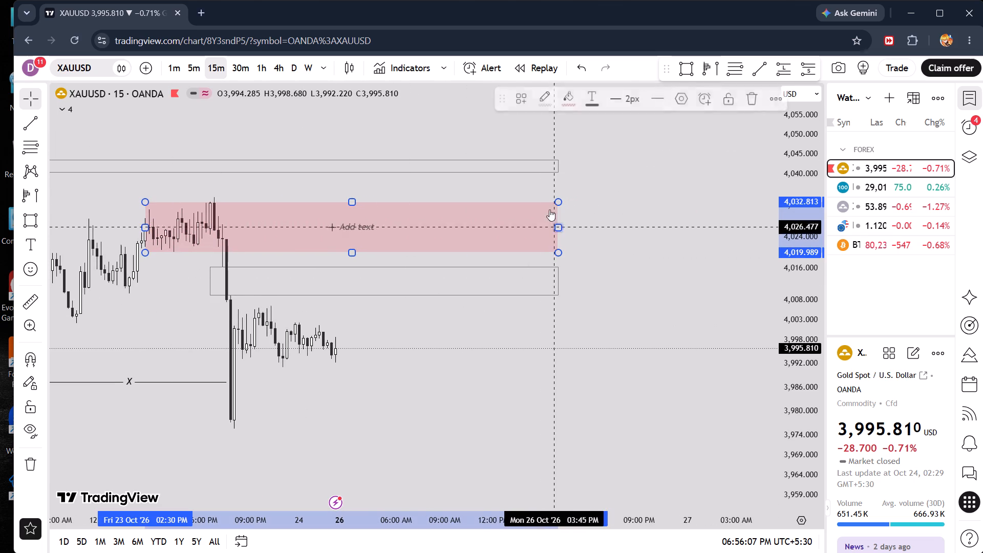
# Label the new red zone on the 15m chart "4H Bearish OB".
pyautogui.click(525, 101)
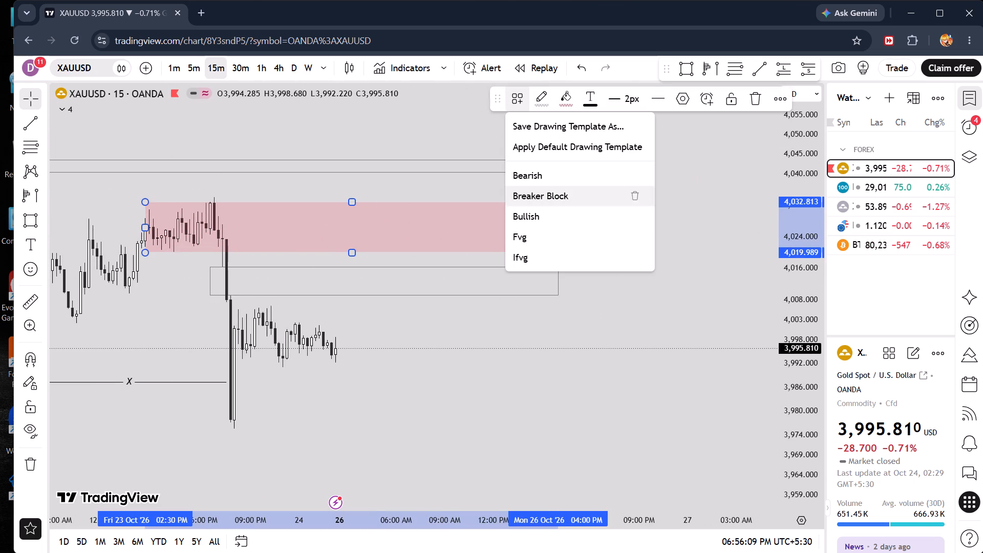
pyautogui.click(417, 188)
pyautogui.click(404, 204)
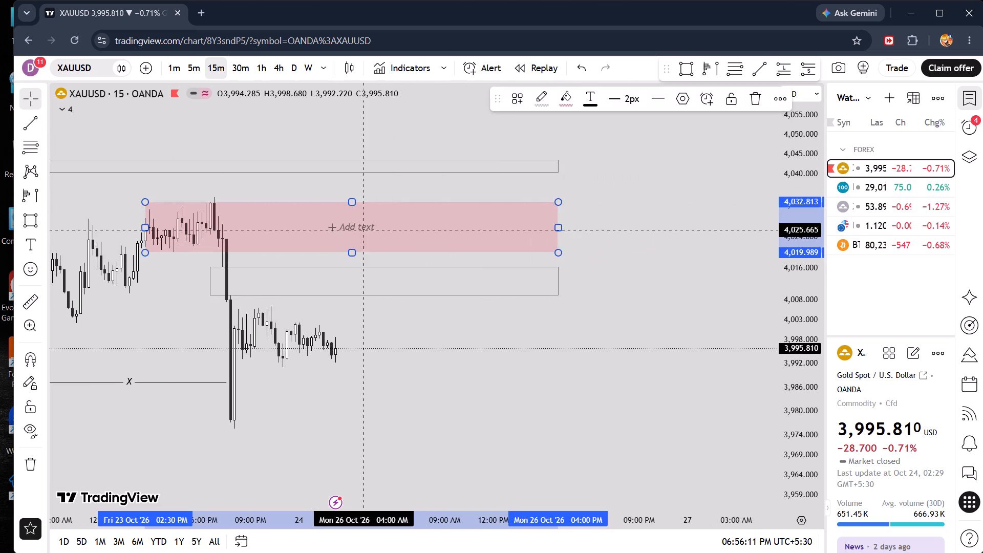
pyautogui.click(360, 230)
pyautogui.press('4')
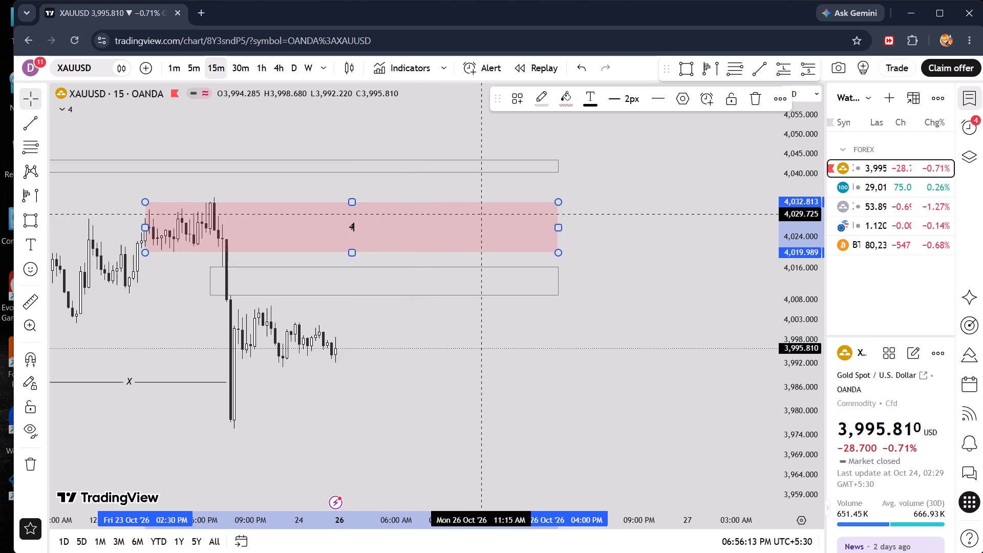
pyautogui.write('H B')
pyautogui.write('earish O')
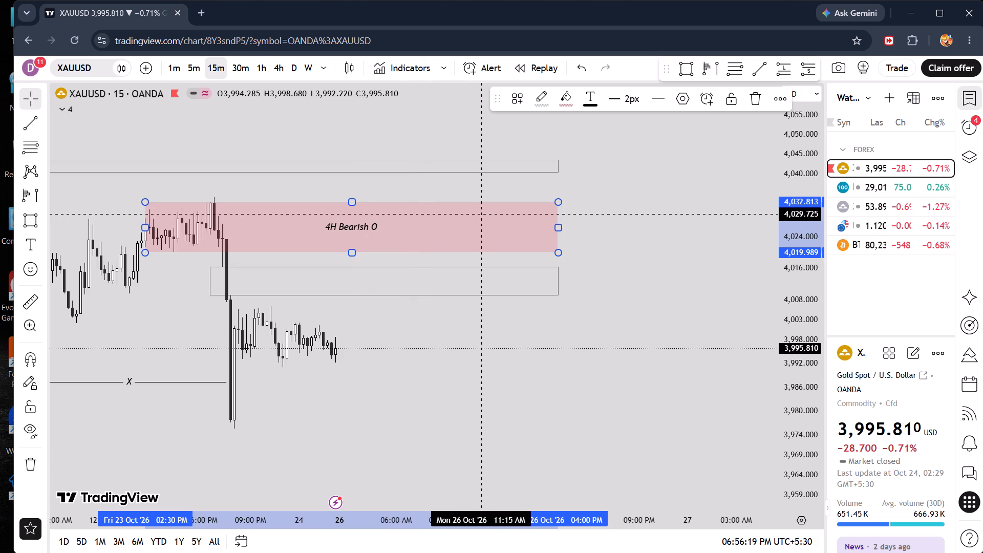
pyautogui.hotkey('shift', 'b')
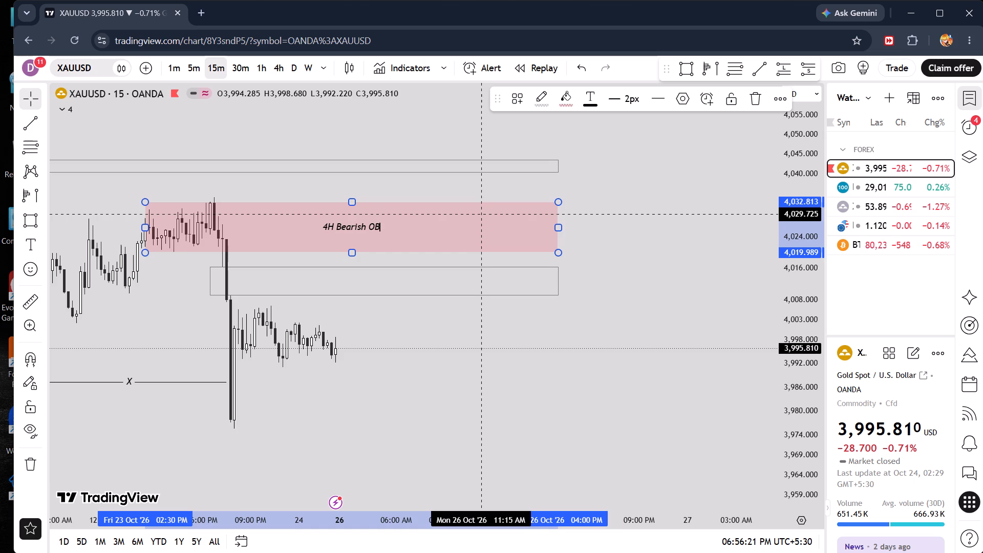
pyautogui.click(595, 197)
pyautogui.moveTo(595, 197); pyautogui.dragTo(631, 162)
pyautogui.scroll(-2, 631, 162)
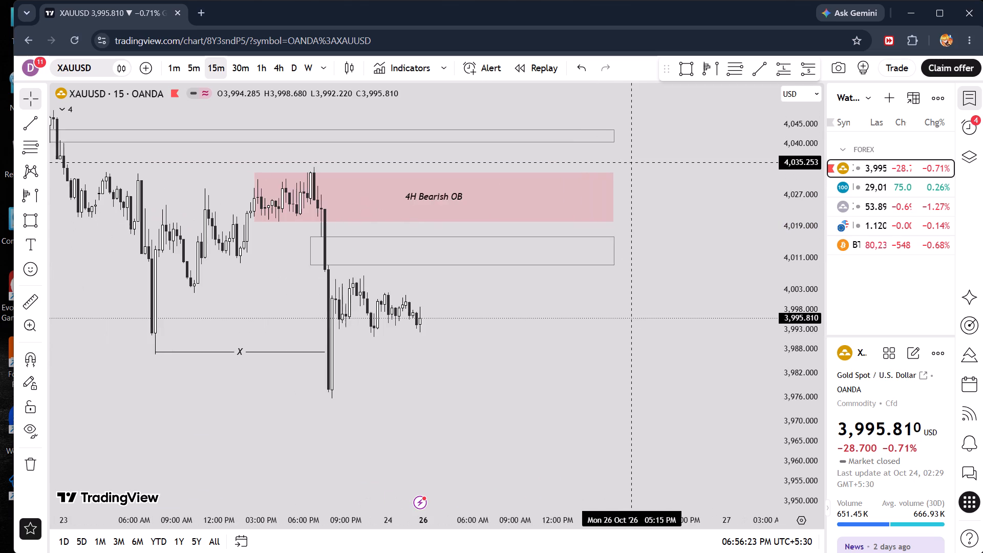
# Extend the red zone's label to read "4H Bearish OB + HighVolume".
pyautogui.click(493, 174)
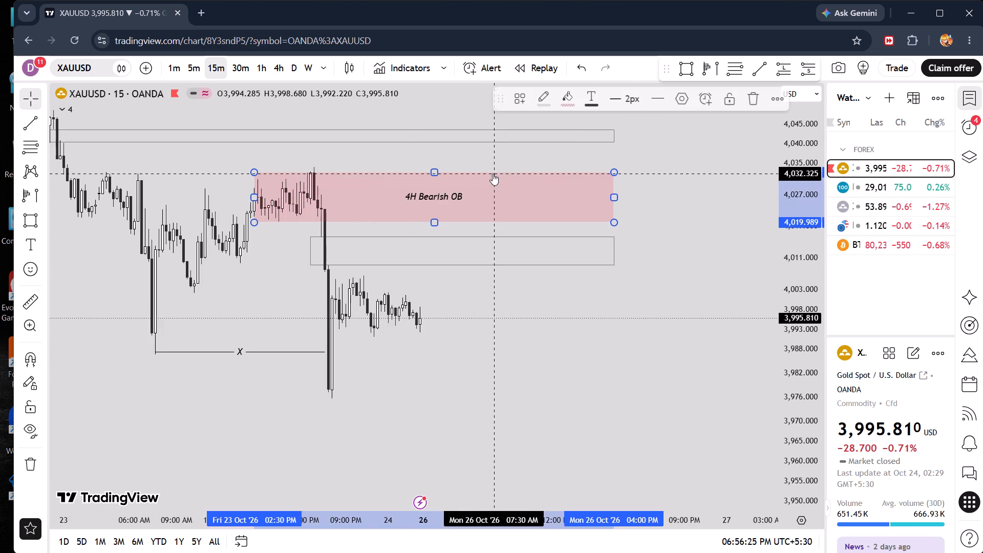
pyautogui.click(467, 193)
pyautogui.click(467, 193)
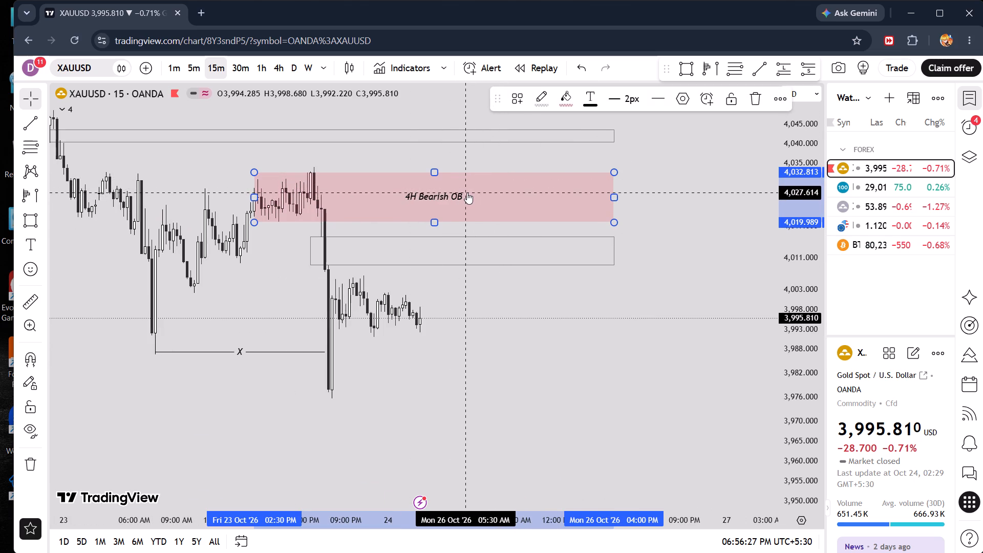
pyautogui.click(464, 197)
pyautogui.press('space')
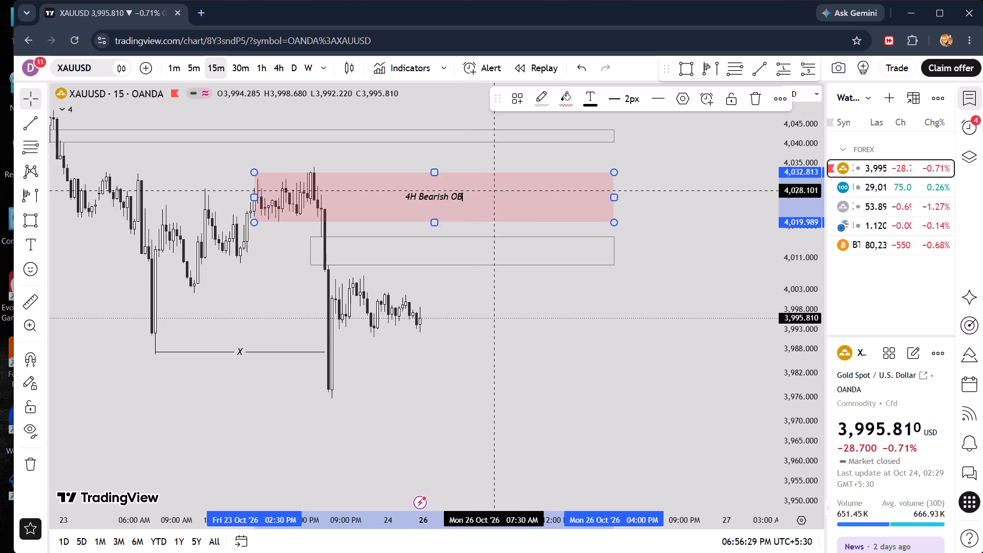
pyautogui.write('+')
pyautogui.press('space')
pyautogui.write('High')
pyautogui.press('v')
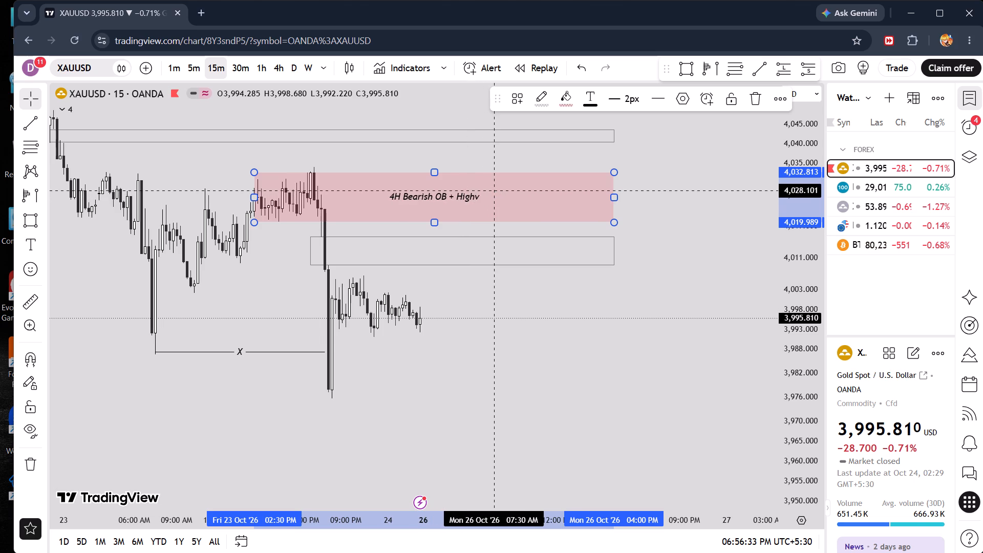
pyautogui.press('BackSpace')
pyautogui.write('Volume')
pyautogui.click(538, 299)
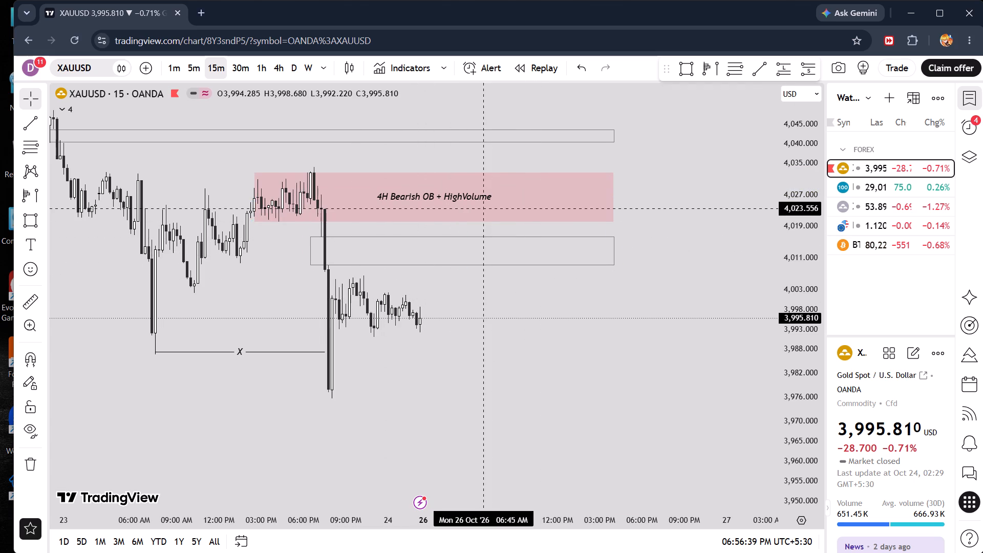
# Preview a Fib retracement over the drop from the 23 Oct 06:45 PM high at about 4,033.8 to its low, without placing it.
pyautogui.click(725, 70)
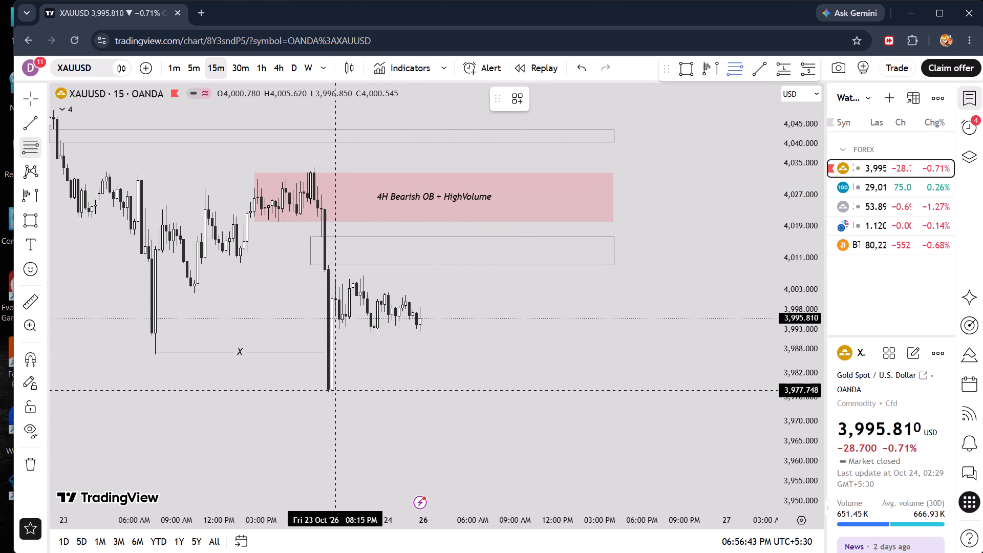
pyautogui.click(330, 396)
pyautogui.rightClick(660, 208)
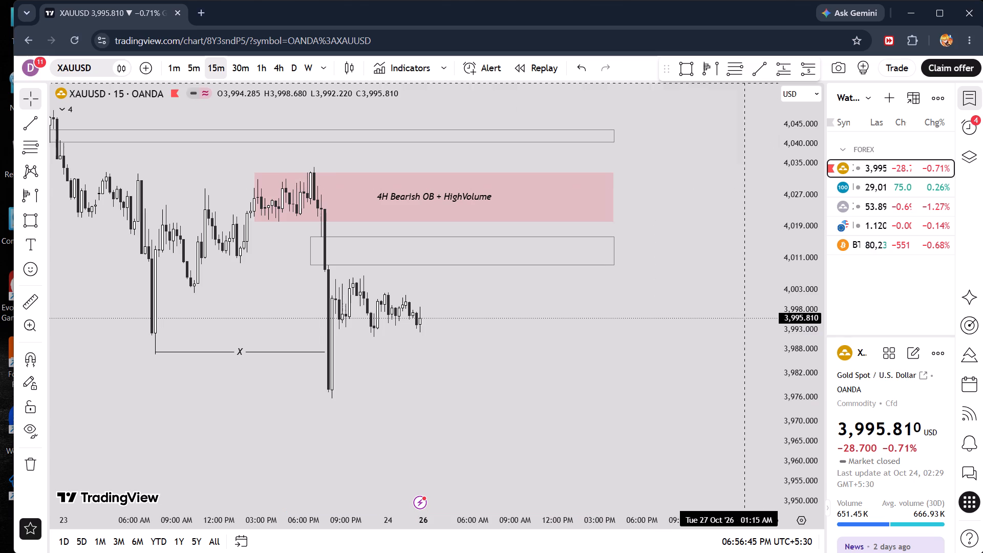
pyautogui.click(741, 75)
pyautogui.click(313, 168)
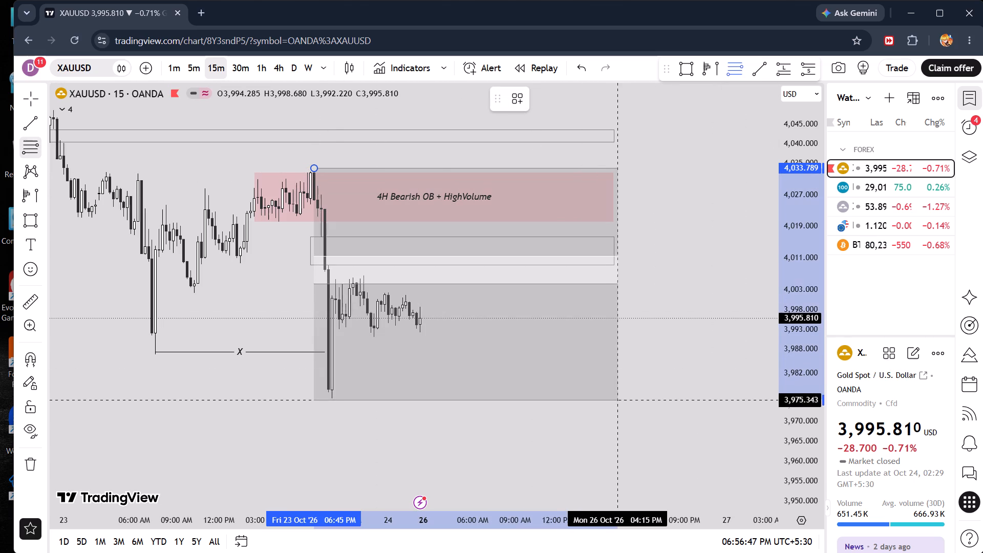
pyautogui.rightClick(621, 395)
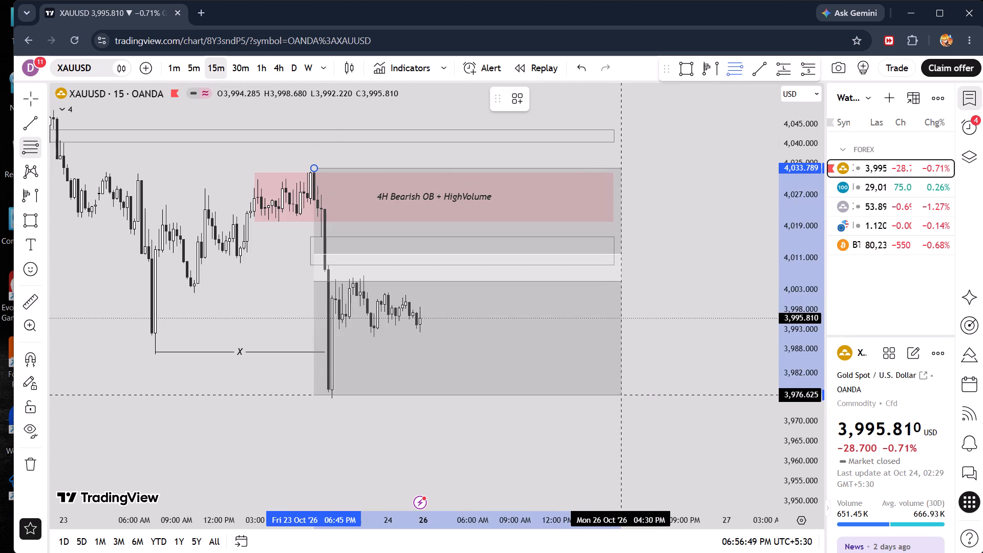
# Switch to the 5m timeframe and draw a trend line from 23 Oct 10:10 AM at about 4,001.7 to 07:05 PM at about 4,022.6.
pyautogui.moveTo(676, 284); pyautogui.dragTo(667, 291)
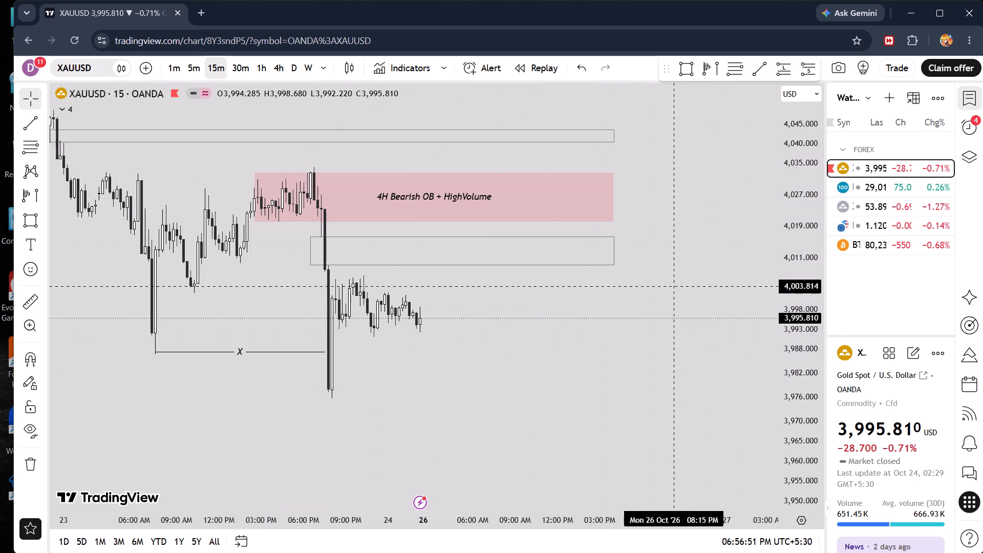
pyautogui.moveTo(667, 291); pyautogui.dragTo(616, 331)
pyautogui.scroll(-6, 620, 277)
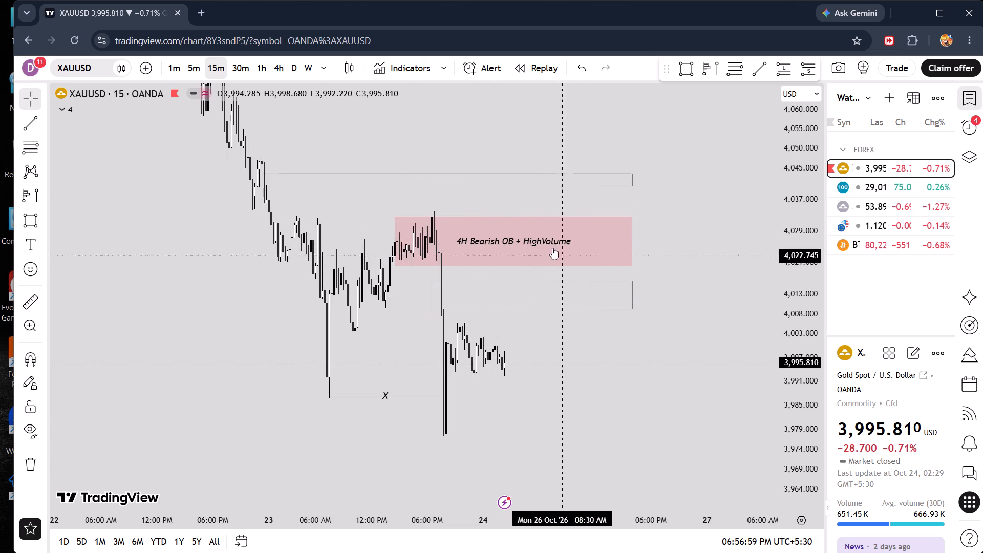
pyautogui.moveTo(603, 371); pyautogui.dragTo(559, 296)
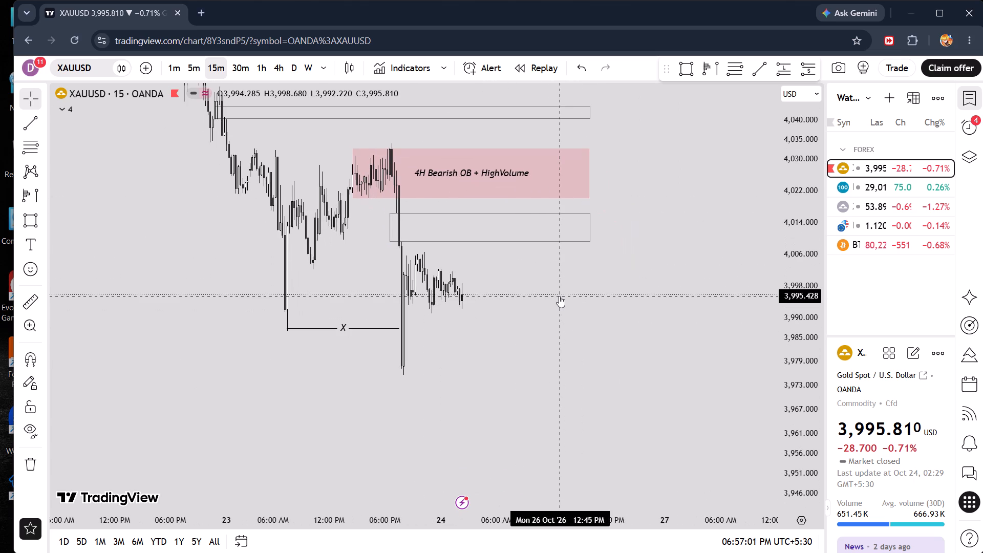
pyautogui.scroll(1, 559, 296)
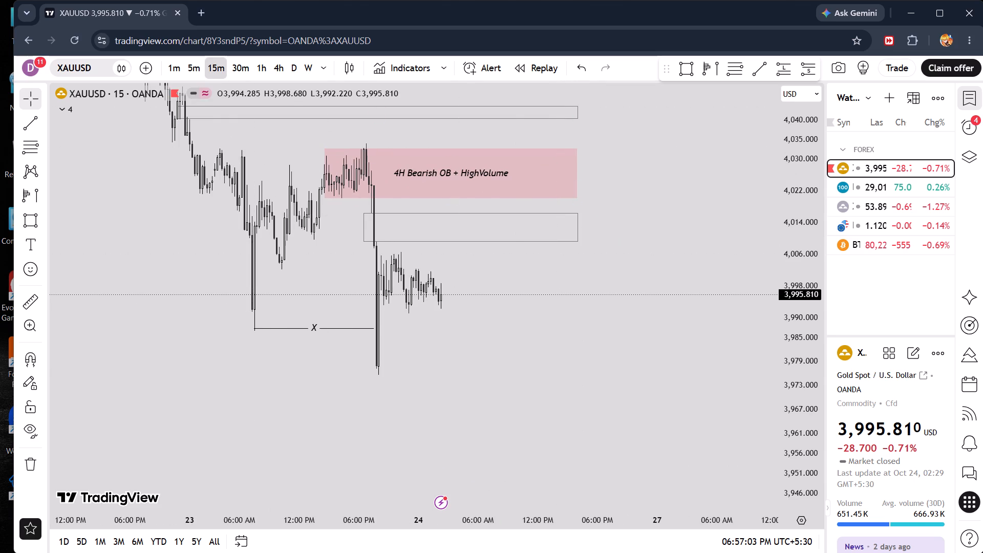
pyautogui.click(194, 72)
pyautogui.scroll(-6, 333, 318)
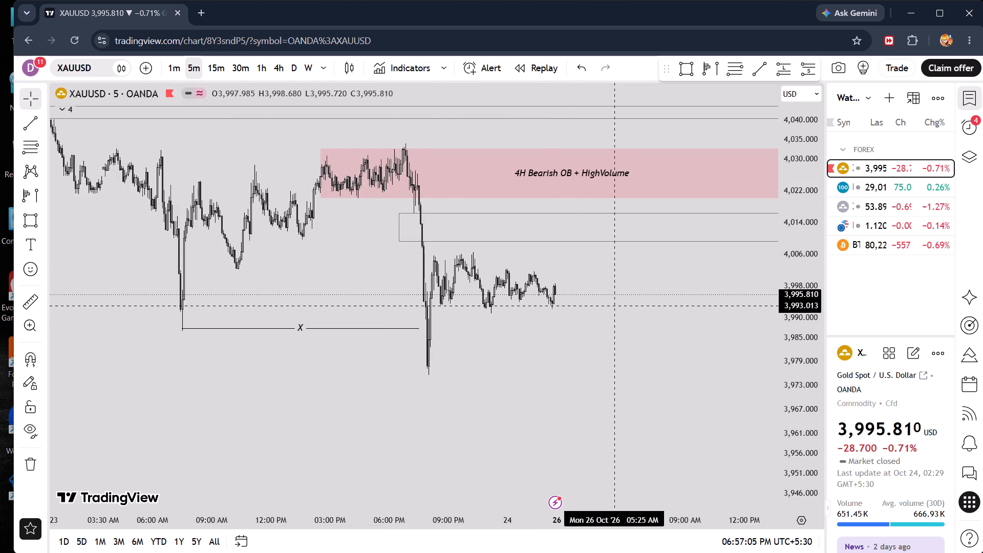
pyautogui.moveTo(618, 272); pyautogui.dragTo(672, 351)
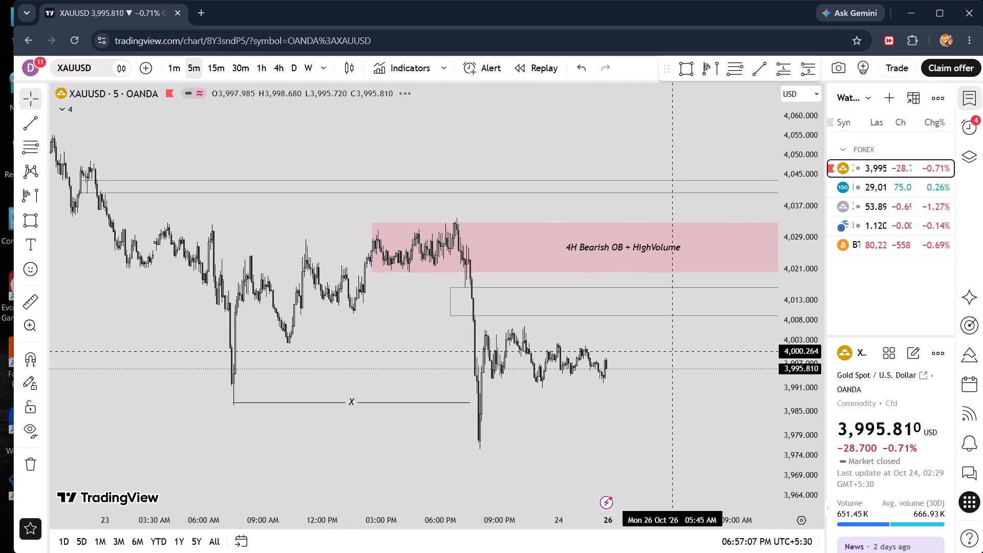
pyautogui.click(762, 62)
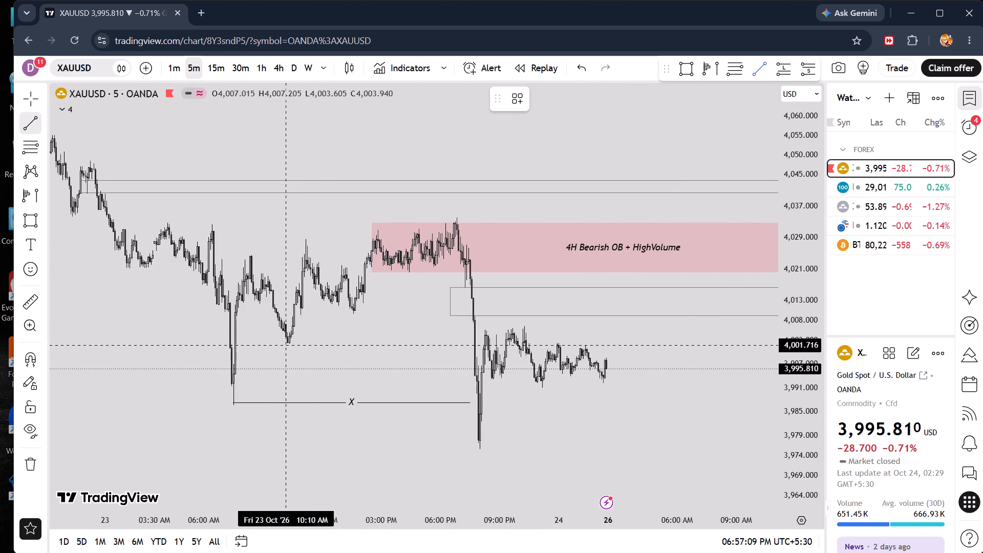
pyautogui.click(287, 345)
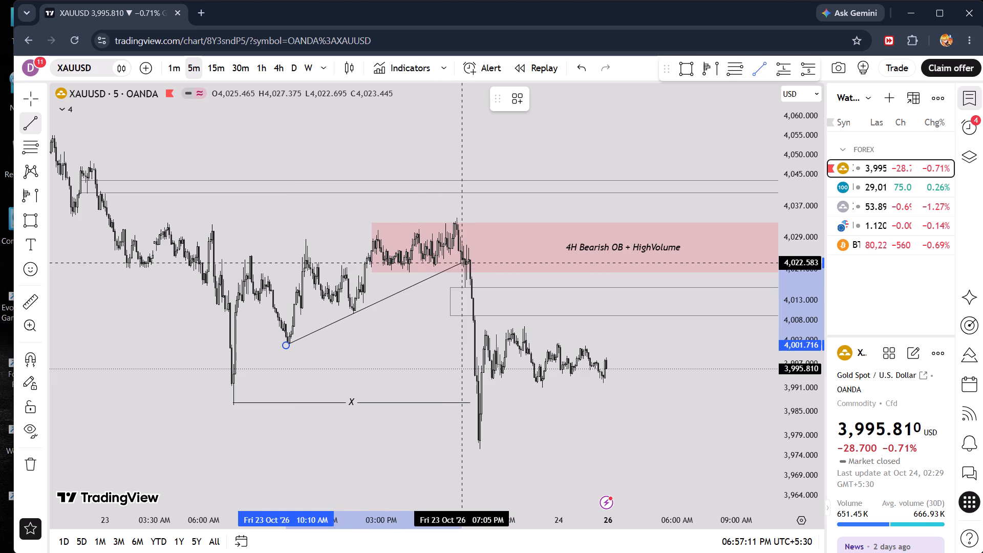
pyautogui.click(462, 263)
# Apply the "Trendline liquidity" drawing template to the new trend line.
pyautogui.click(515, 100)
pyautogui.scroll(-5, 554, 361)
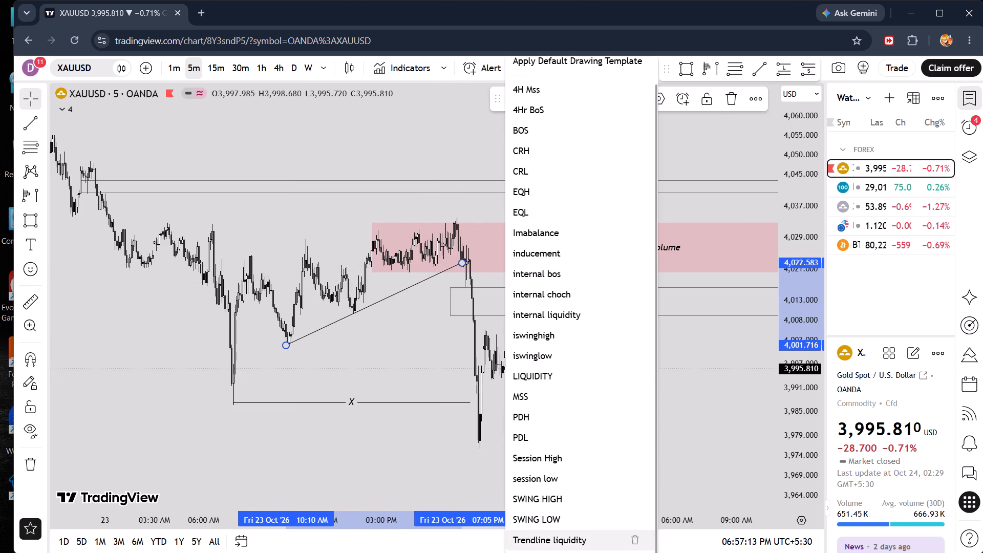
pyautogui.click(572, 538)
pyautogui.click(650, 401)
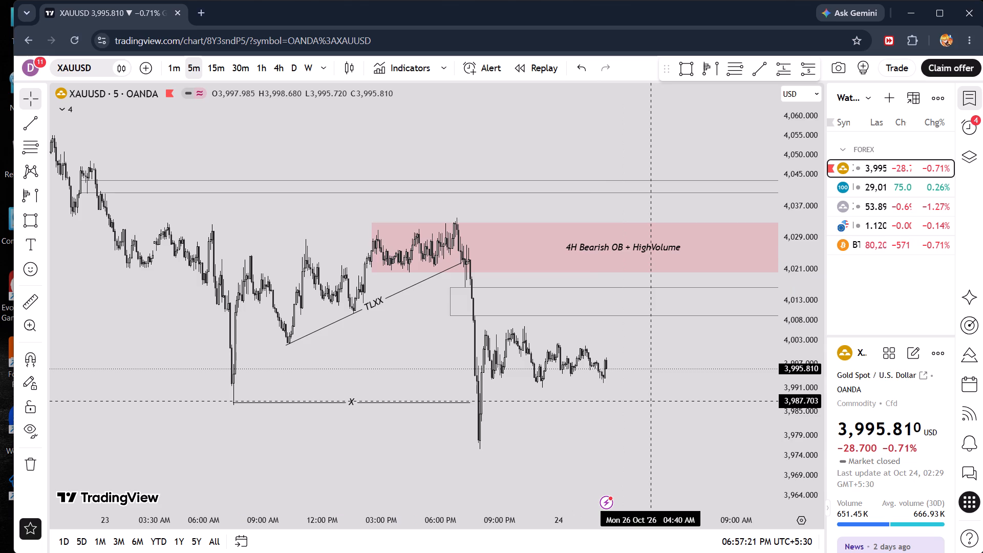
# Examine the 5m price action after the sell-off, between the 23 Oct low and the 4H Bearish OB zone.
pyautogui.moveTo(653, 373); pyautogui.dragTo(544, 355)
pyautogui.moveTo(809, 410); pyautogui.dragTo(797, 351)
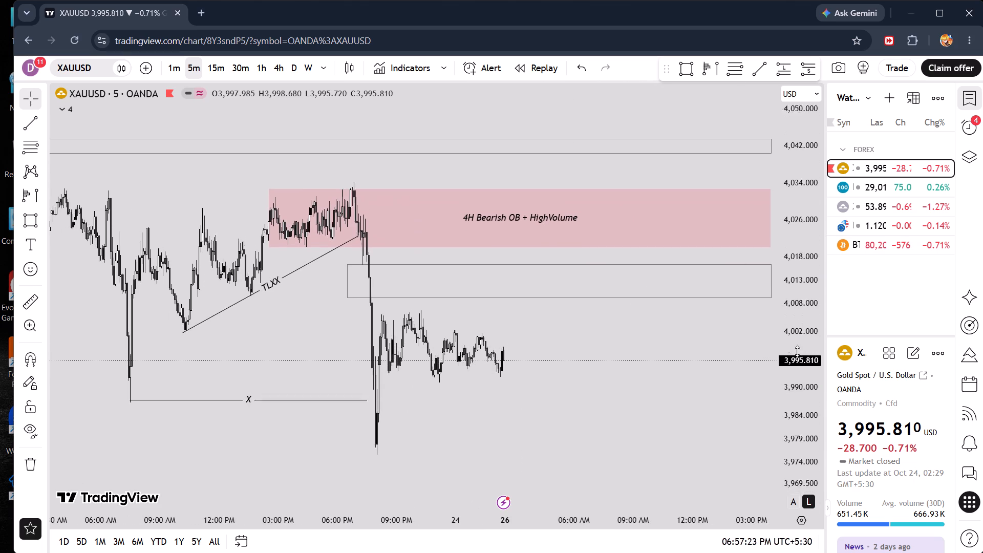
pyautogui.moveTo(797, 351); pyautogui.dragTo(782, 311)
pyautogui.scroll(5, 575, 317)
pyautogui.moveTo(532, 377); pyautogui.dragTo(567, 328)
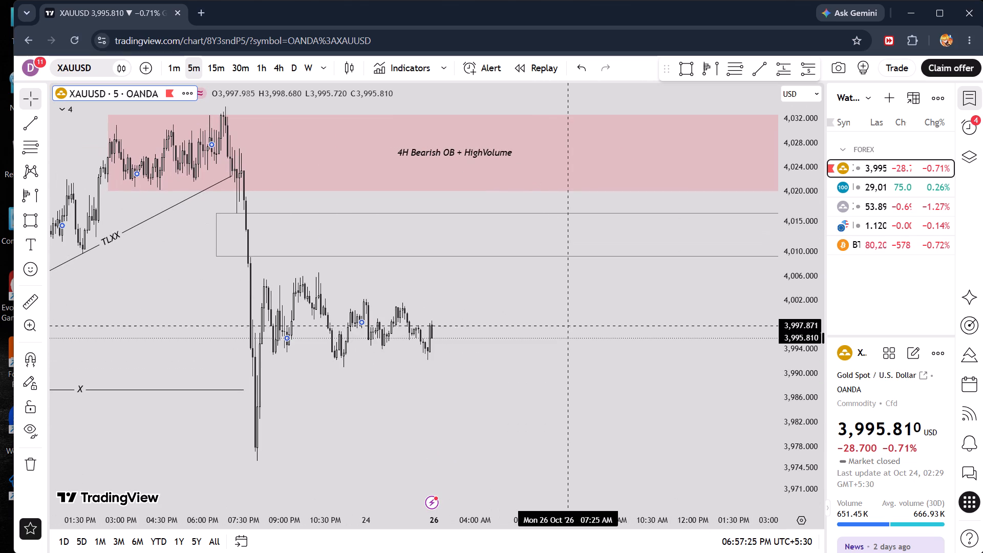
pyautogui.moveTo(529, 291); pyautogui.dragTo(517, 277)
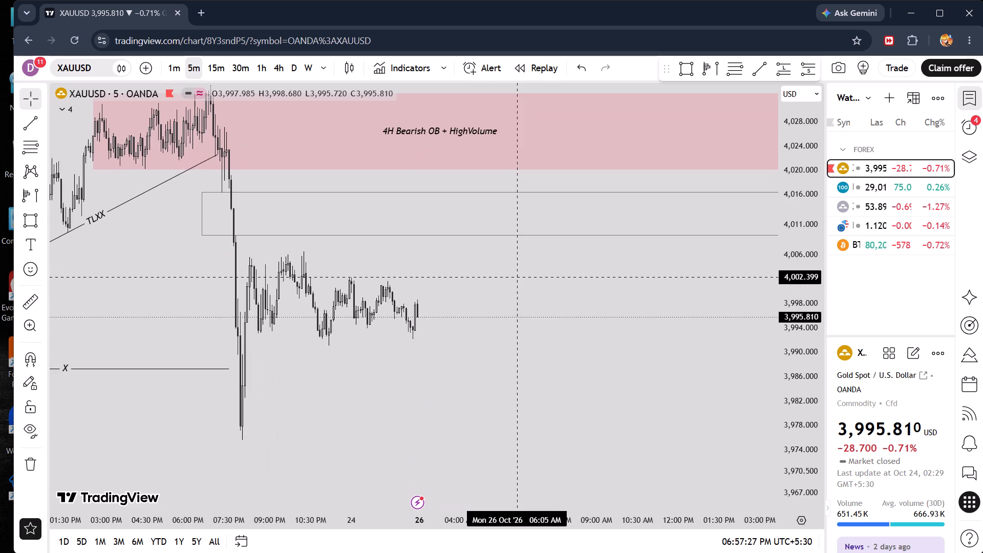
pyautogui.moveTo(517, 277); pyautogui.dragTo(530, 367)
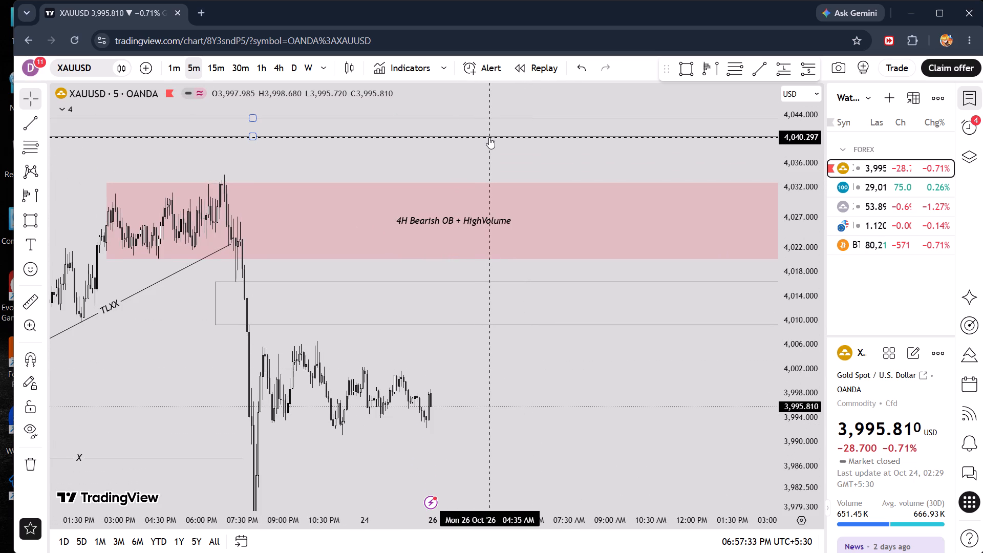
pyautogui.moveTo(534, 409); pyautogui.dragTo(544, 339)
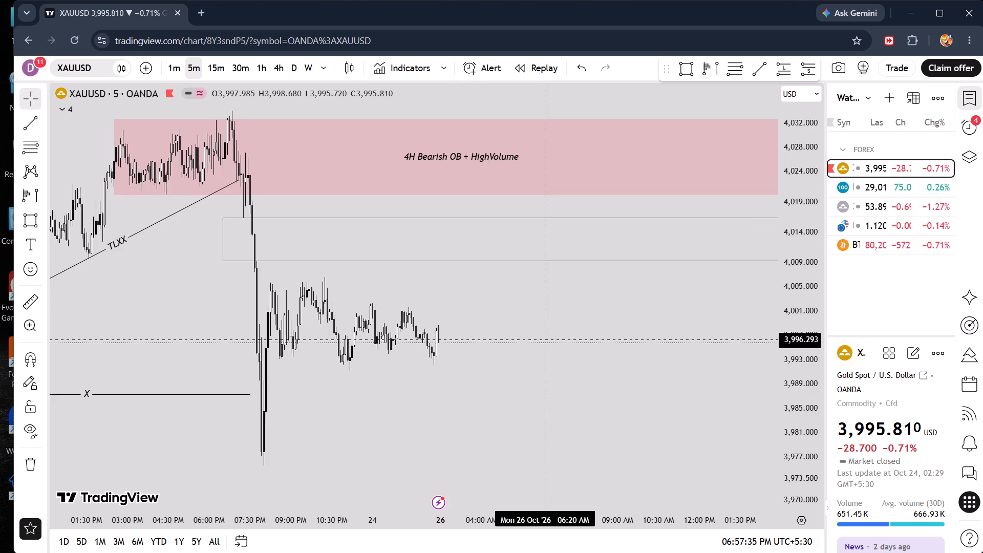
pyautogui.moveTo(544, 339); pyautogui.dragTo(542, 322)
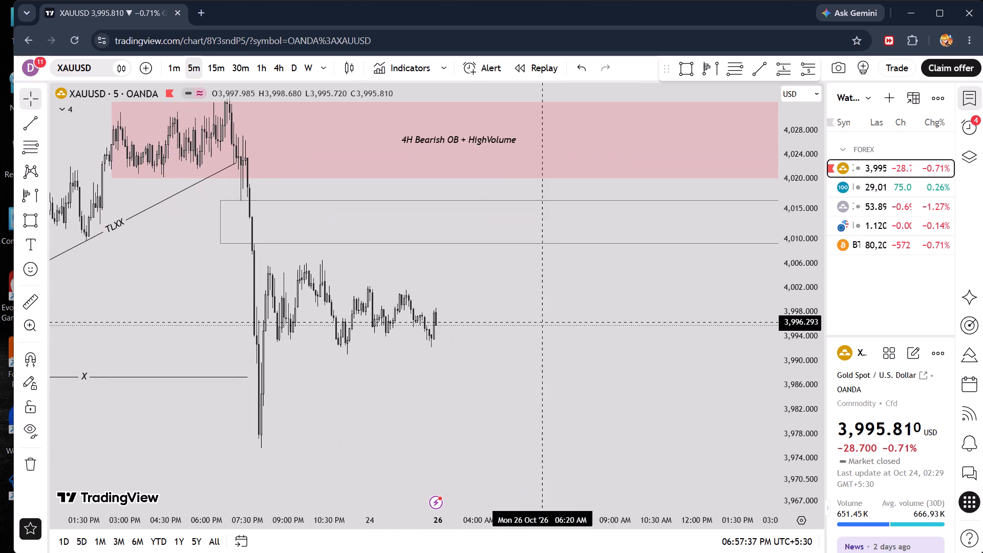
# Draw a rectangle from 23 Oct 08:00 PM at about 3,993.5 to 26 Oct 03:00 AM at about 3,990.4 and apply the Bullish template.
pyautogui.moveTo(542, 322); pyautogui.dragTo(658, 311)
pyautogui.scroll(5, 658, 311)
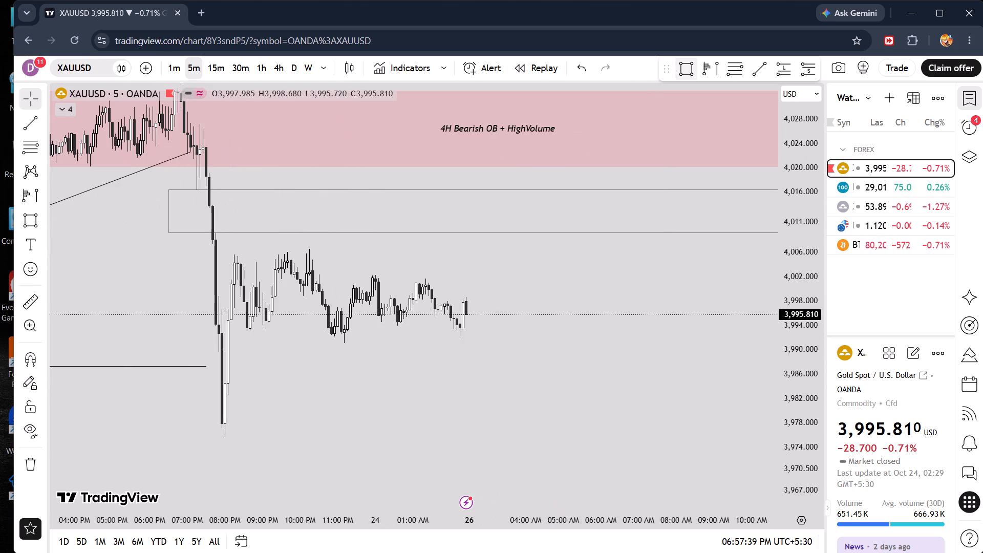
pyautogui.click(681, 69)
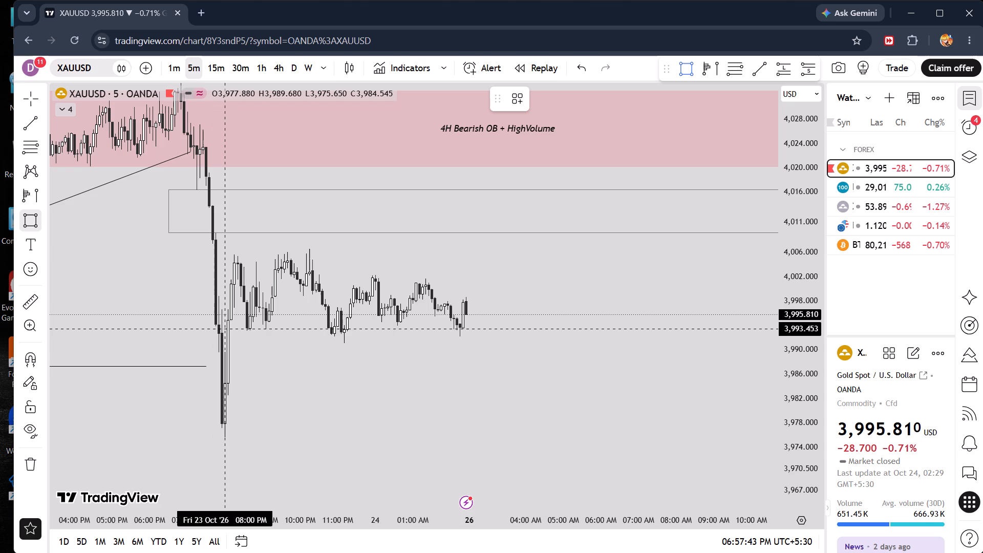
pyautogui.click(226, 329)
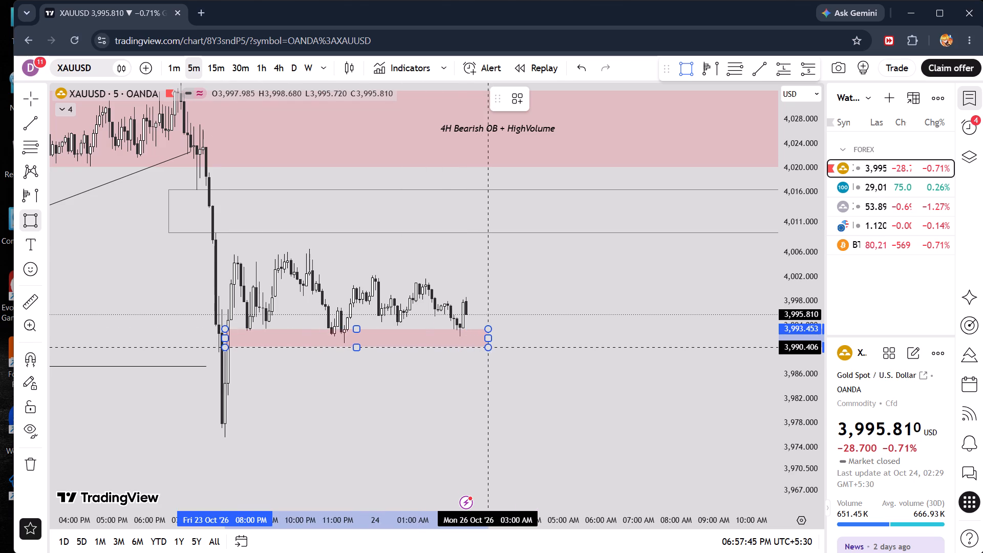
pyautogui.click(487, 347)
pyautogui.click(507, 98)
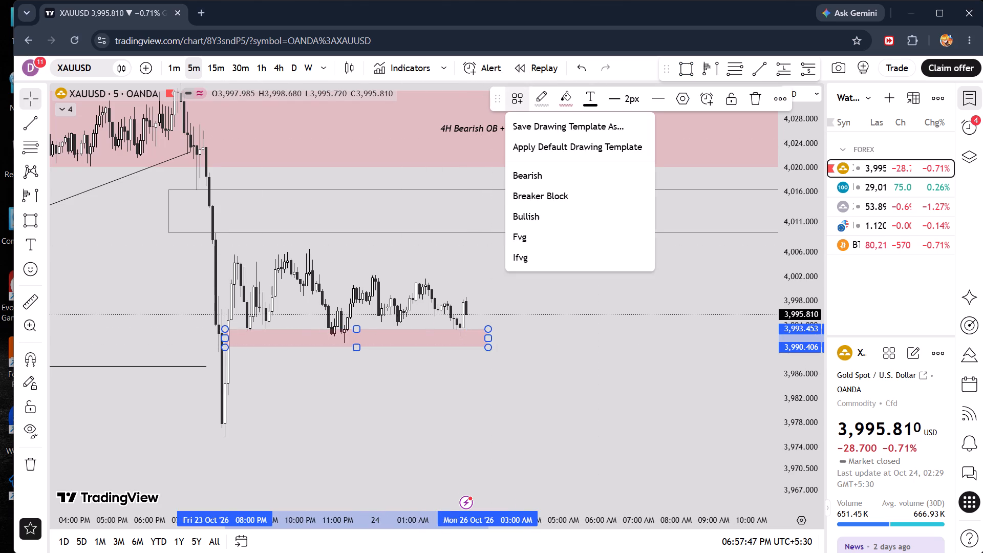
pyautogui.click(535, 218)
# Draw a rectangle from 23 Oct 08:00 PM at about 4,000.8 up to about 4,006.3, ending level with the grey zone, and apply the Bearish template.
pyautogui.click(678, 69)
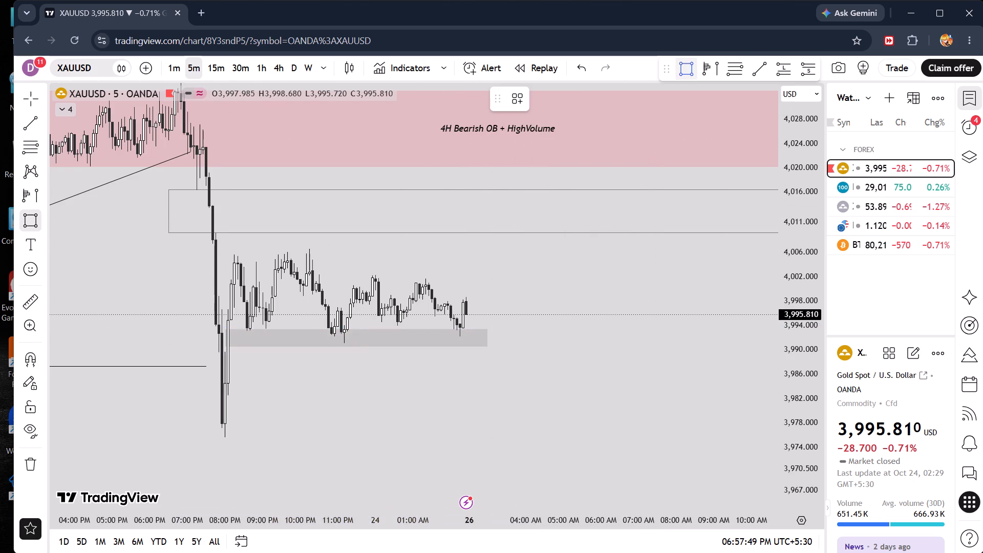
pyautogui.click(224, 284)
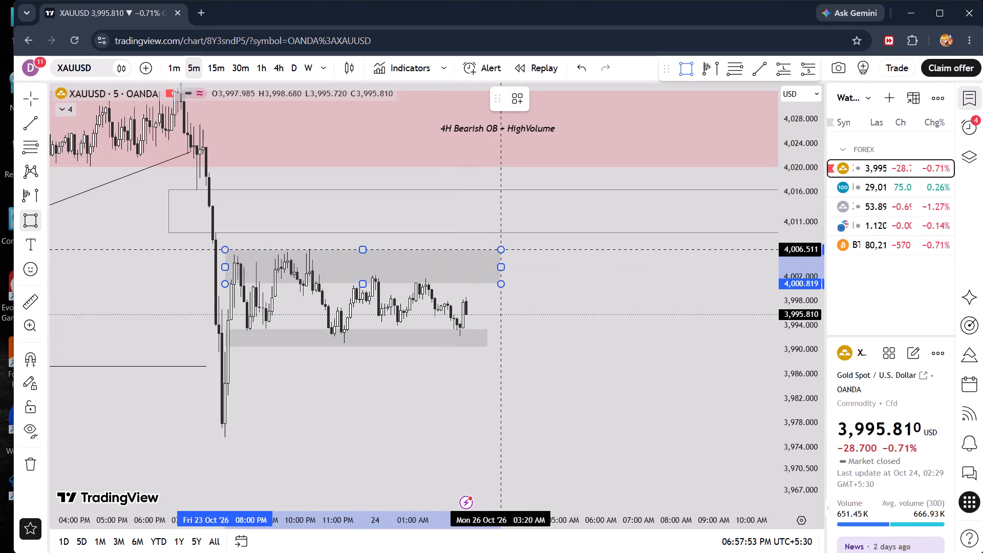
pyautogui.click(489, 250)
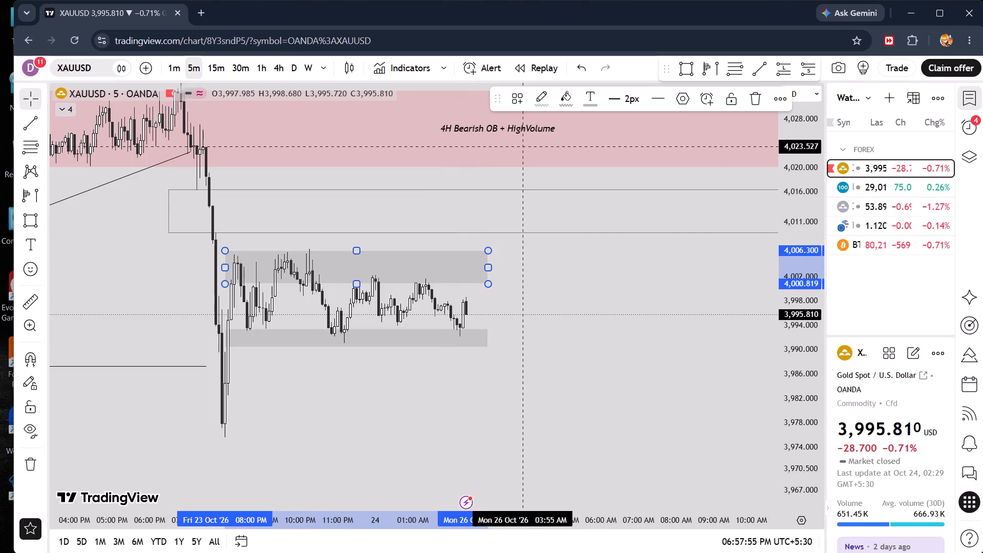
pyautogui.click(517, 101)
pyautogui.click(523, 177)
pyautogui.click(554, 340)
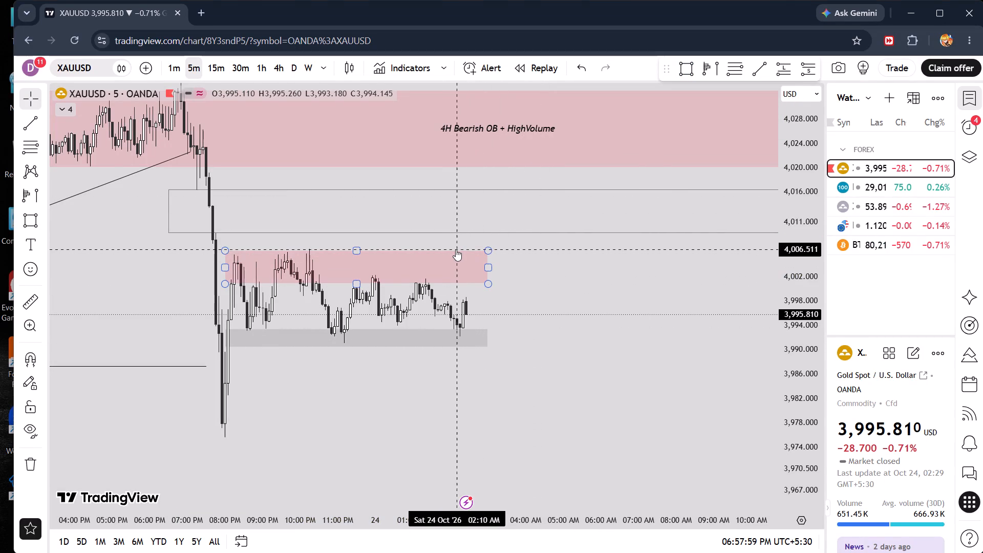
pyautogui.click(582, 313)
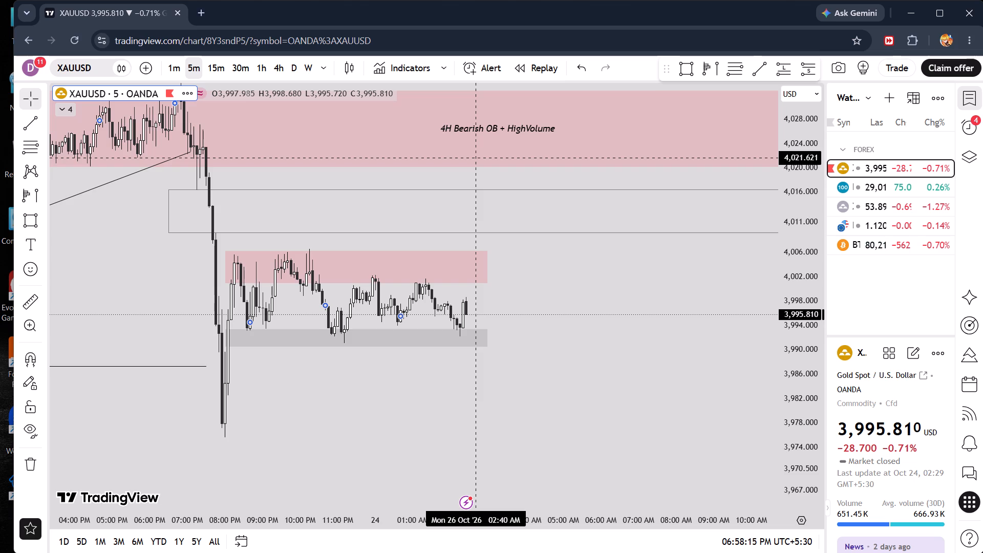
# Draw a rectangle from 23 Oct 08:00 PM at about 3,989.7 to 26 Oct 05:00 AM at about 3,975.8 and apply the Bullish template.
pyautogui.moveTo(573, 345); pyautogui.dragTo(584, 281)
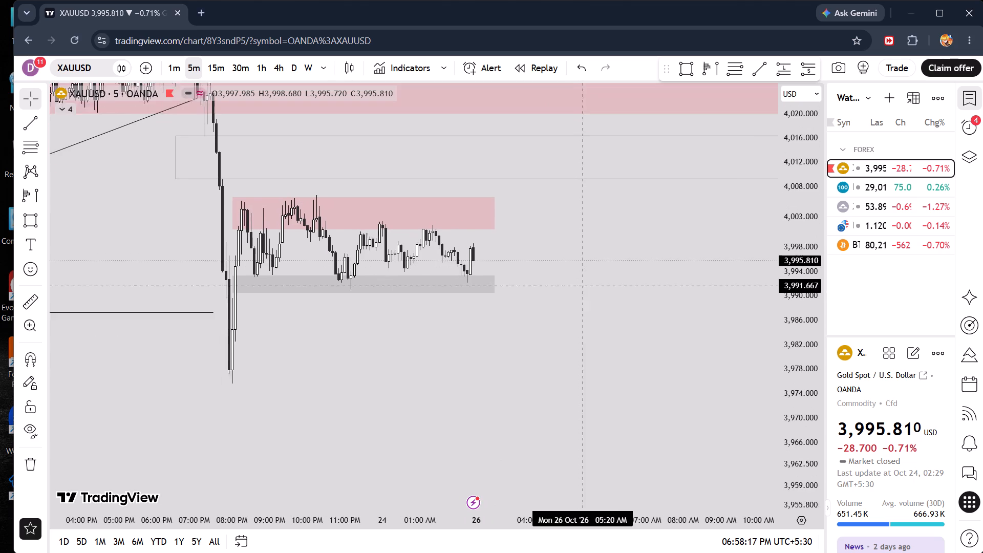
pyautogui.moveTo(584, 281); pyautogui.dragTo(583, 278)
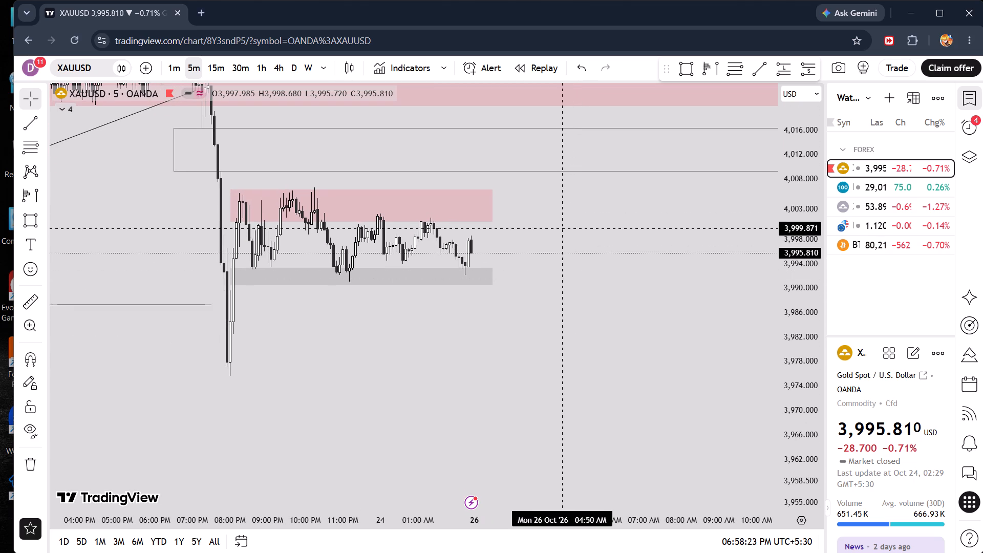
pyautogui.click(684, 62)
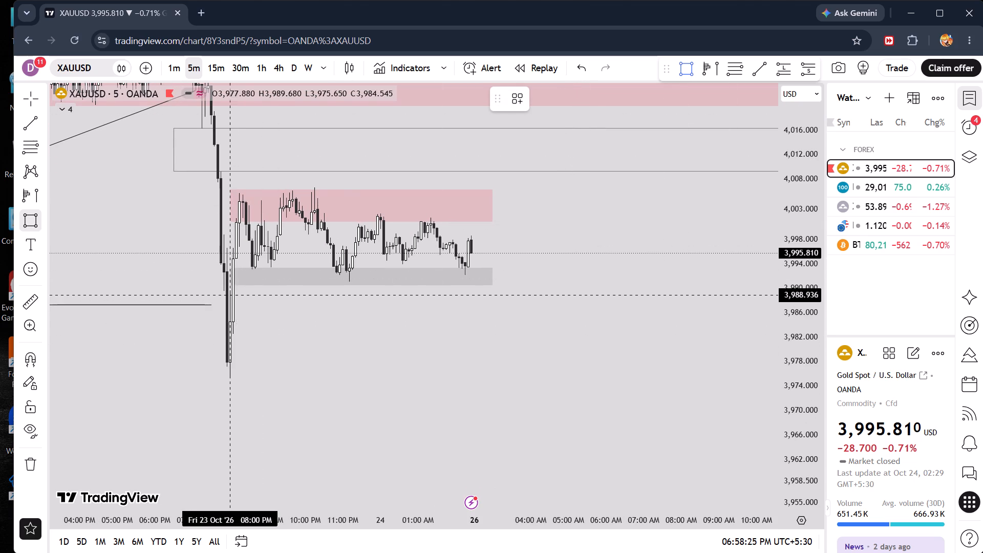
pyautogui.click(231, 290)
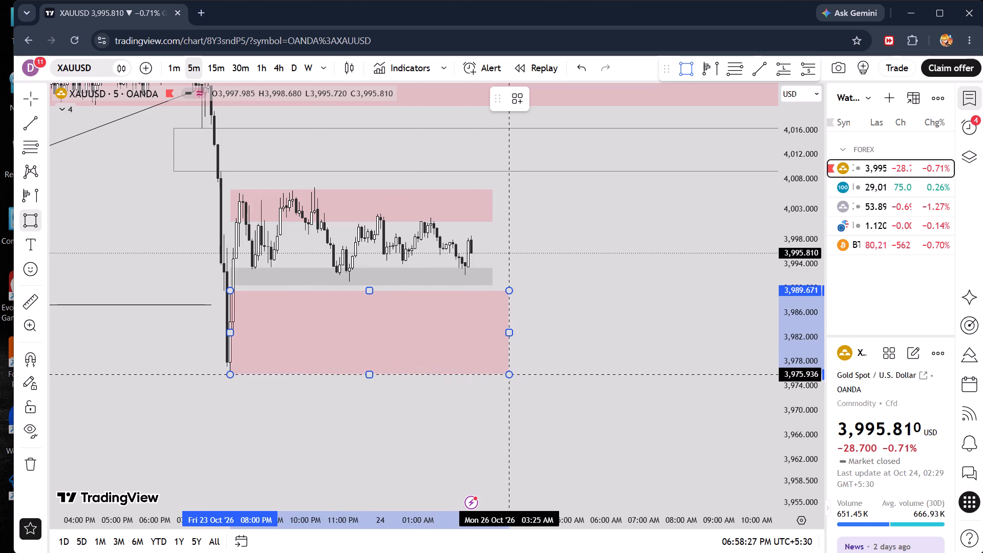
pyautogui.click(567, 375)
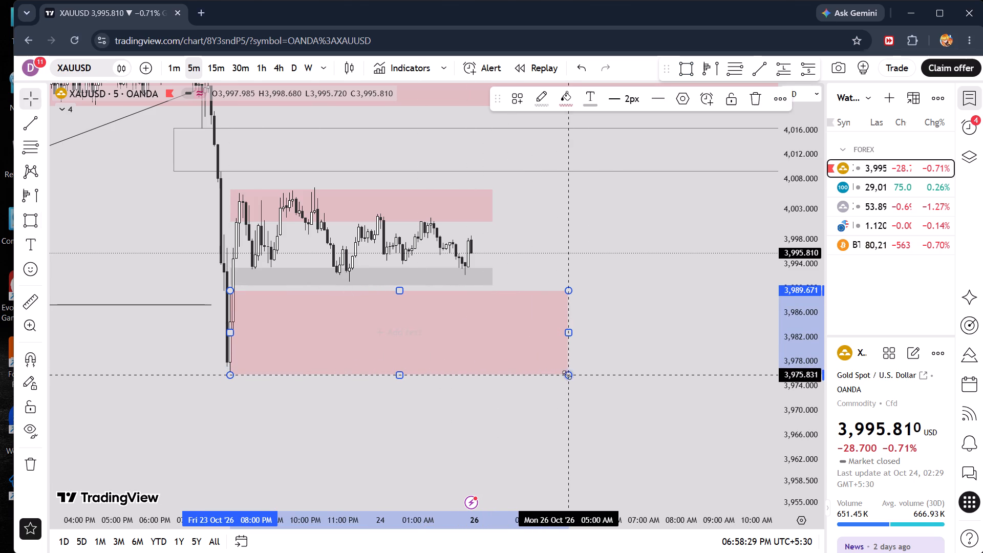
pyautogui.click(514, 99)
pyautogui.click(539, 221)
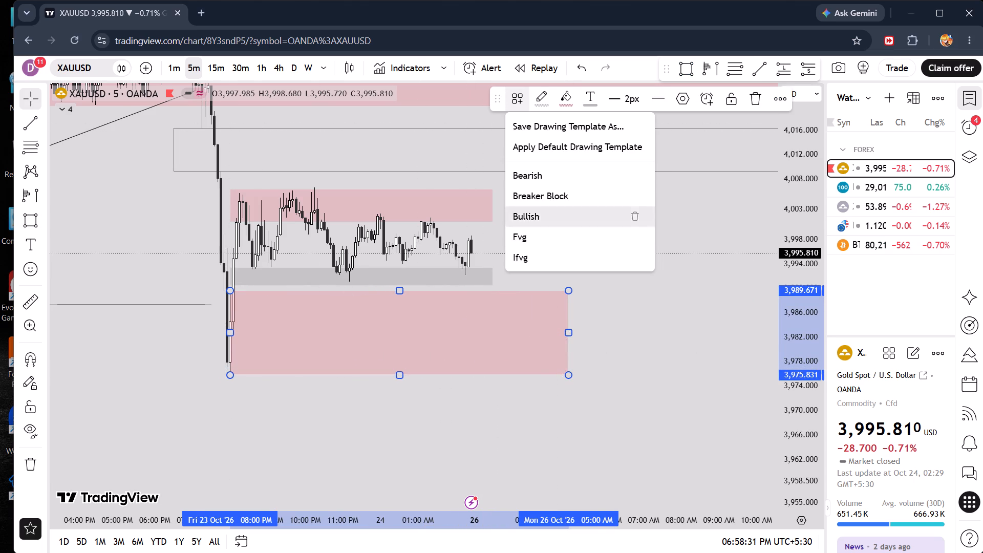
# Start a Path from the latest swing high, zigzagging down to about 3,987.9 in the lower grey zone and up to about 4,029 in the 4H Bearish OB.
pyautogui.moveTo(597, 244); pyautogui.dragTo(626, 312)
pyautogui.moveTo(802, 206); pyautogui.dragTo(807, 302)
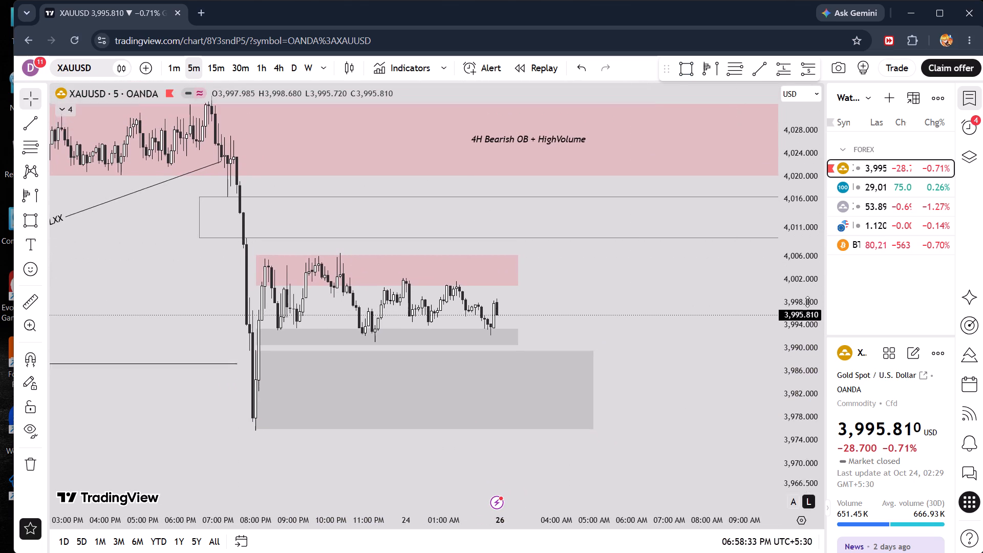
pyautogui.moveTo(807, 302); pyautogui.dragTo(805, 369)
pyautogui.scroll(-4, 663, 301)
pyautogui.moveTo(690, 296); pyautogui.dragTo(572, 301)
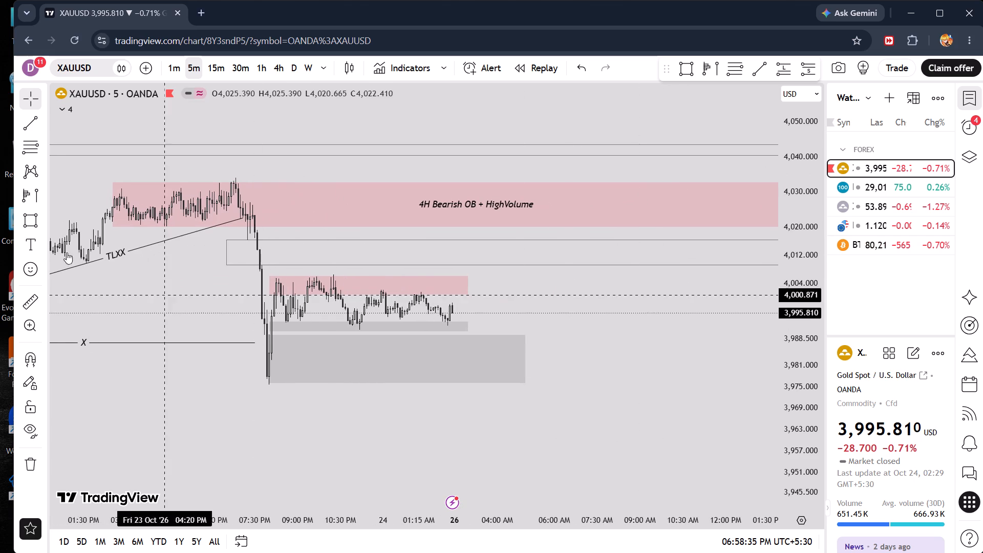
pyautogui.click(49, 201)
pyautogui.click(43, 194)
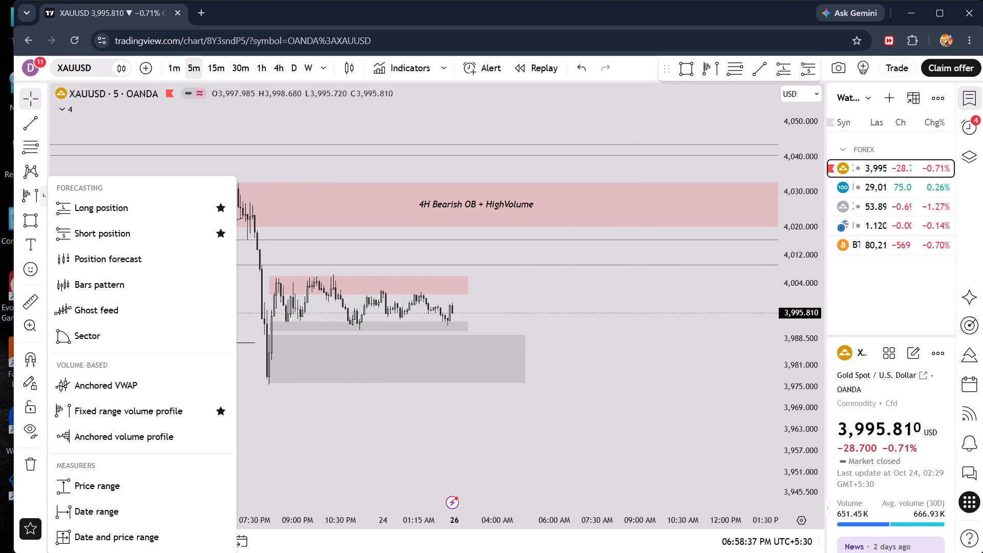
pyautogui.click(40, 216)
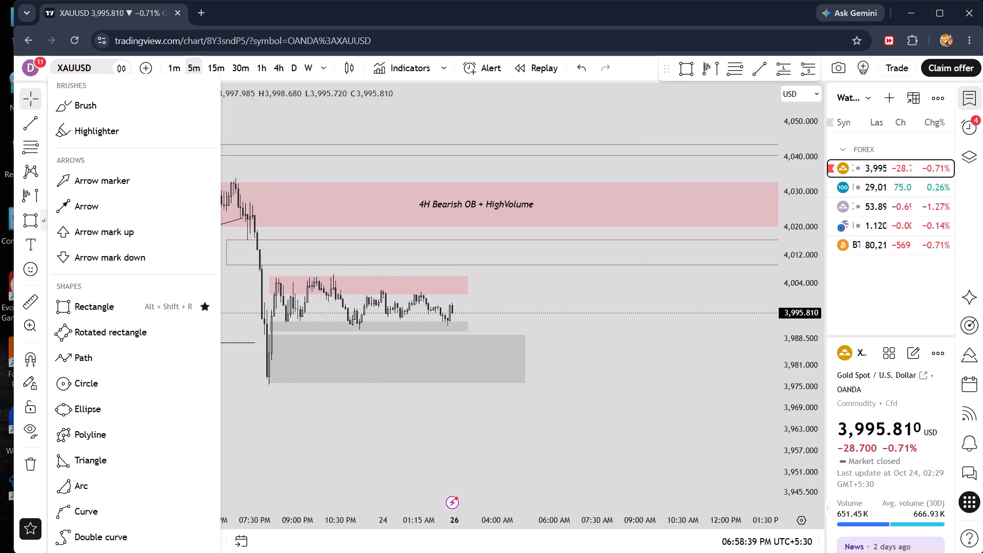
pyautogui.click(89, 357)
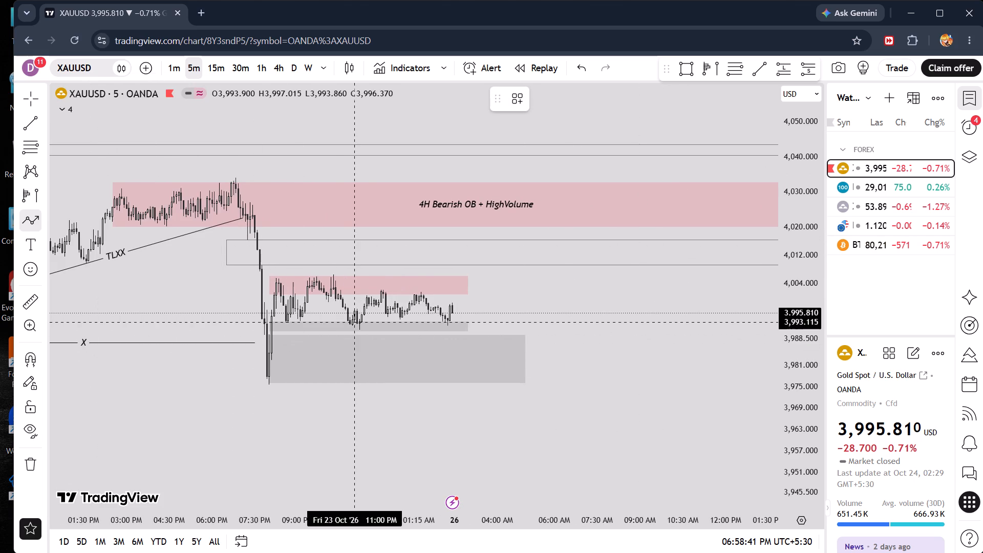
pyautogui.scroll(-4, 356, 320)
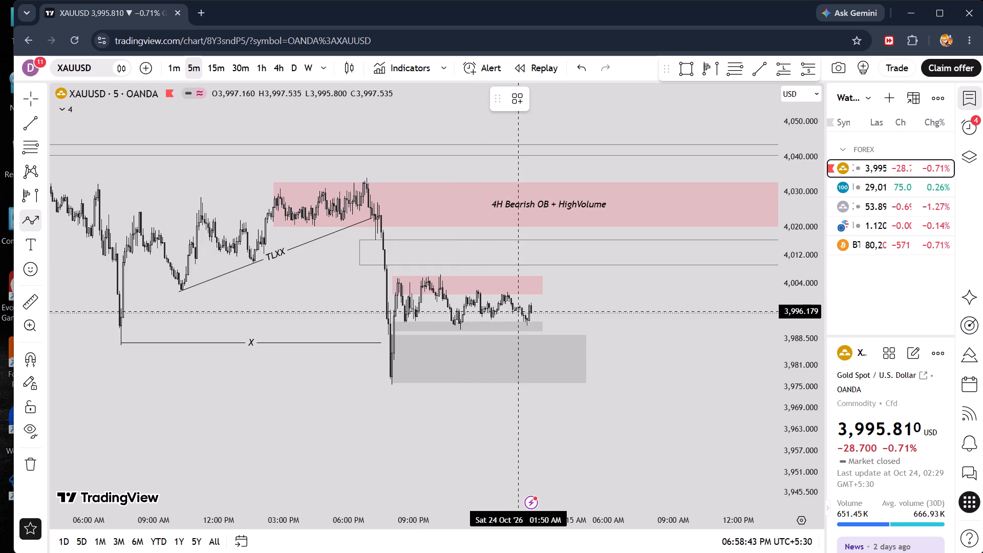
pyautogui.click(508, 293)
pyautogui.click(528, 327)
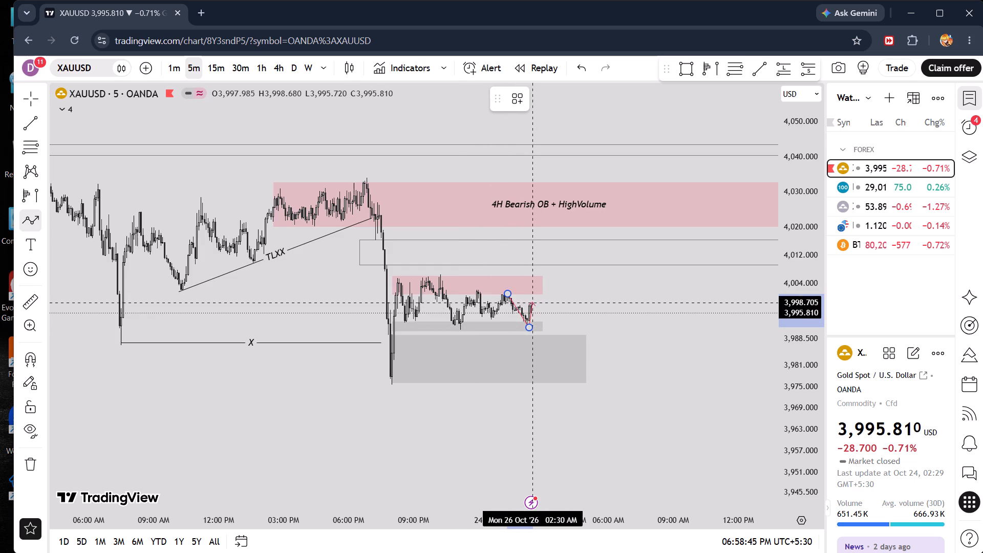
pyautogui.click(532, 302)
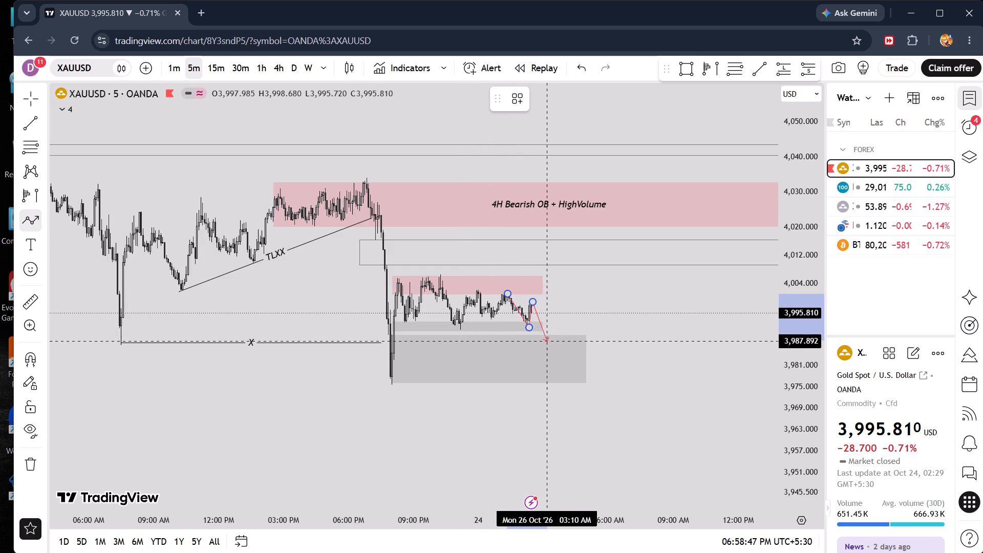
pyautogui.click(546, 341)
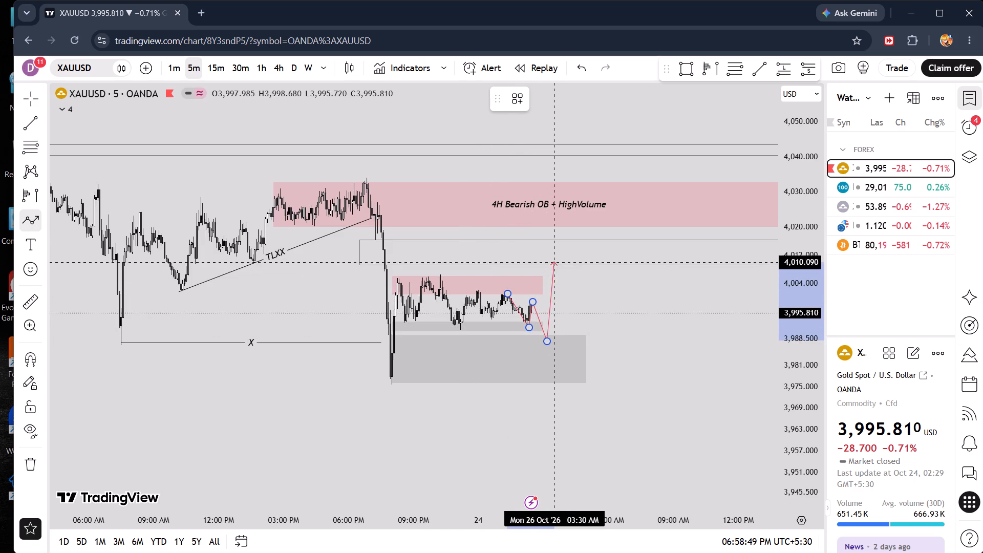
pyautogui.click(556, 255)
pyautogui.click(569, 287)
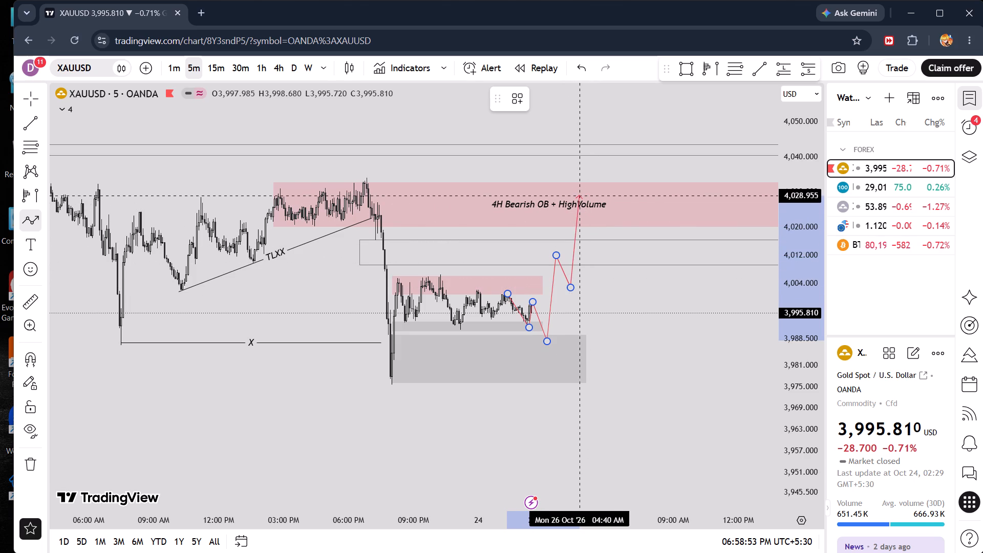
pyautogui.click(580, 196)
# Continue the path with pullbacks through about 4,012.4 and 3,995.8, and end it below the 23 Oct low.
pyautogui.click(595, 254)
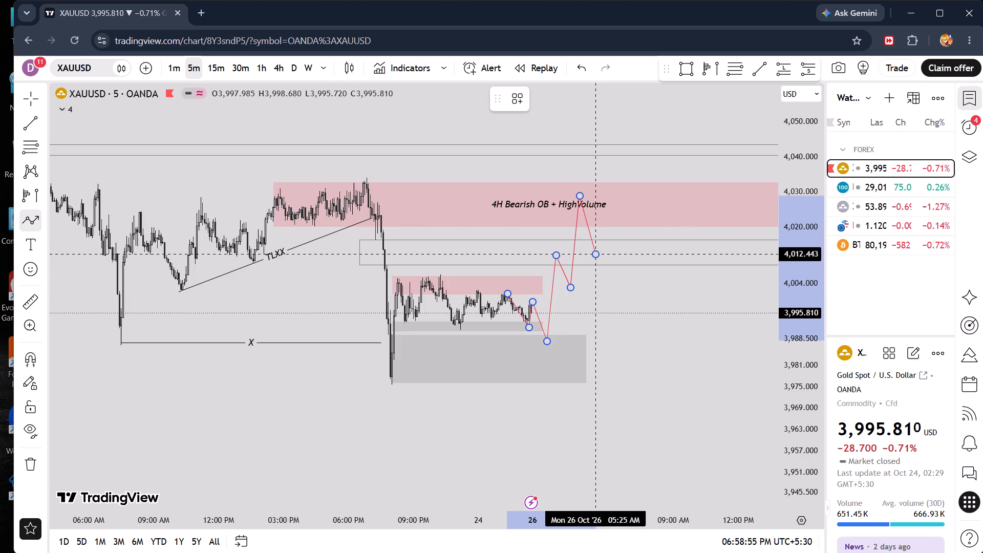
pyautogui.click(605, 210)
pyautogui.click(626, 313)
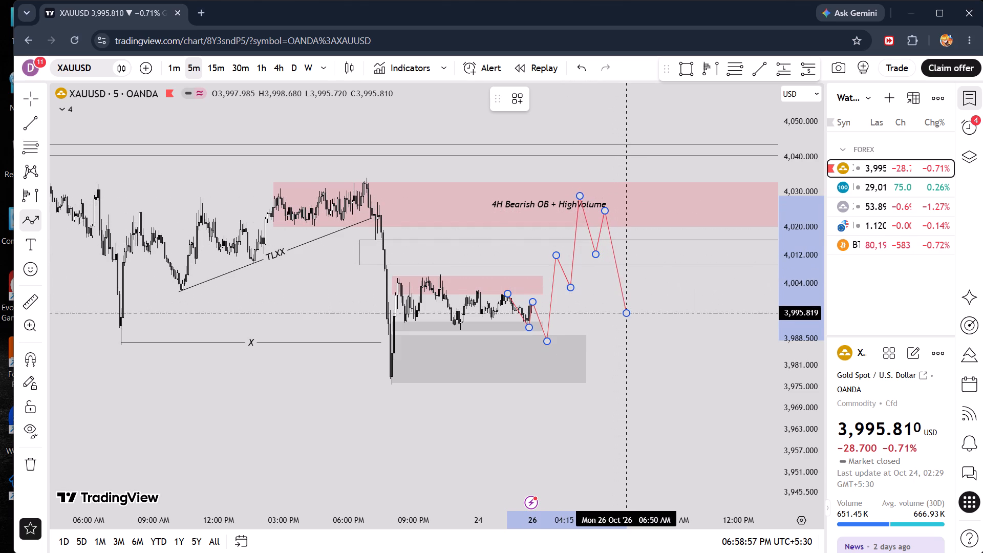
pyautogui.click(642, 264)
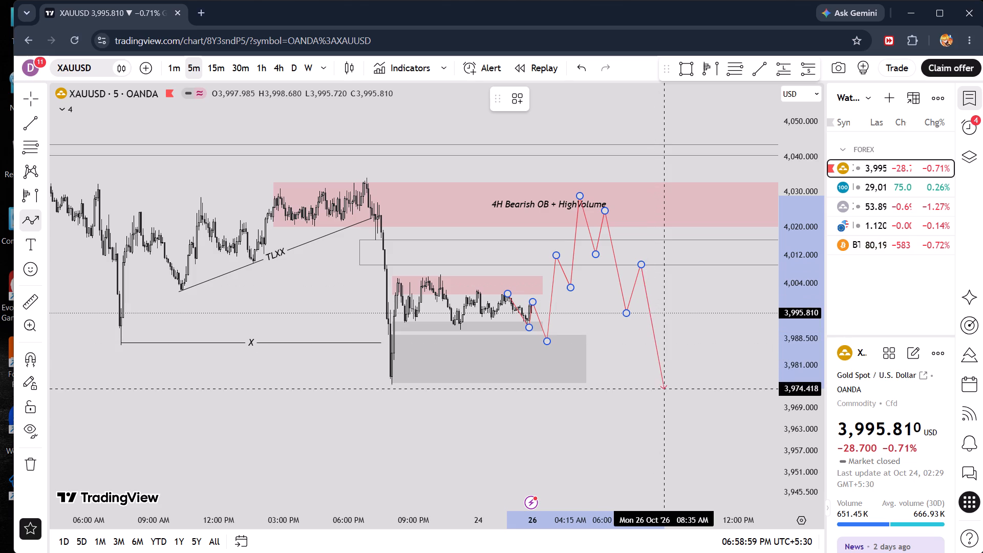
pyautogui.click(668, 419)
pyautogui.rightClick(668, 419)
pyautogui.moveTo(623, 350); pyautogui.dragTo(599, 342)
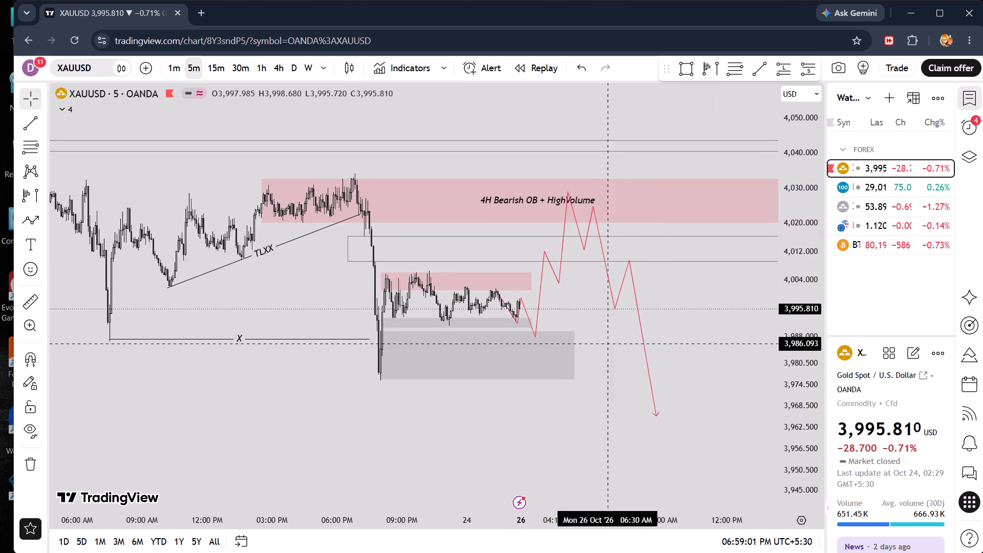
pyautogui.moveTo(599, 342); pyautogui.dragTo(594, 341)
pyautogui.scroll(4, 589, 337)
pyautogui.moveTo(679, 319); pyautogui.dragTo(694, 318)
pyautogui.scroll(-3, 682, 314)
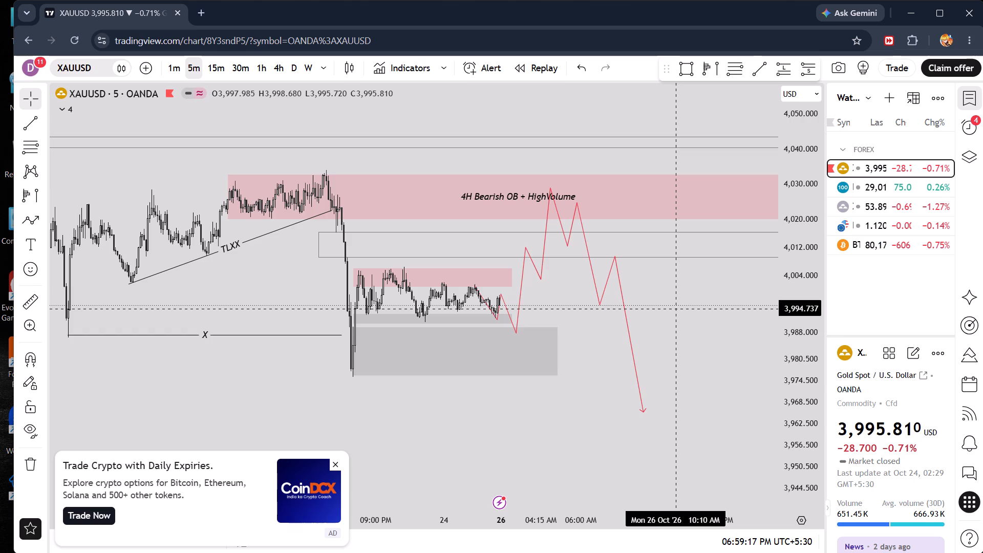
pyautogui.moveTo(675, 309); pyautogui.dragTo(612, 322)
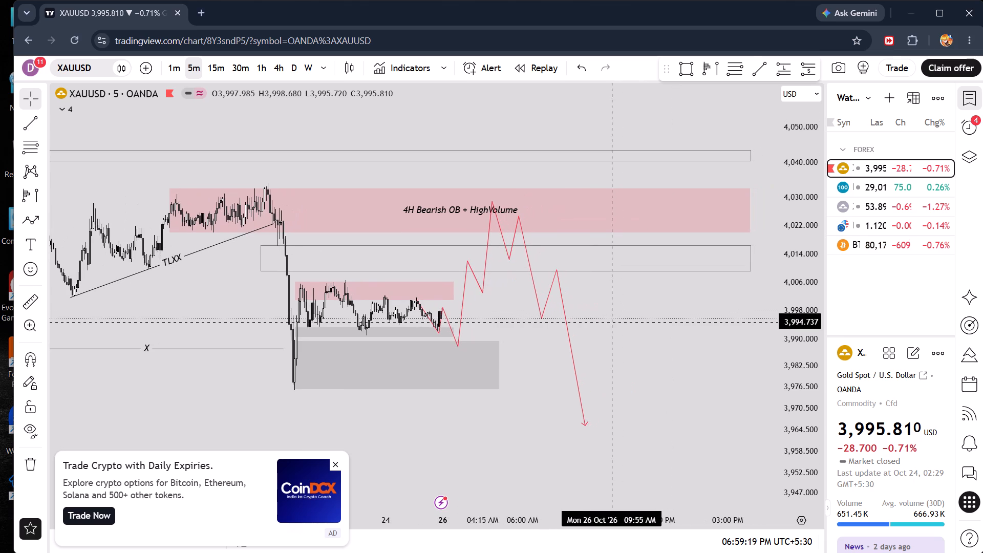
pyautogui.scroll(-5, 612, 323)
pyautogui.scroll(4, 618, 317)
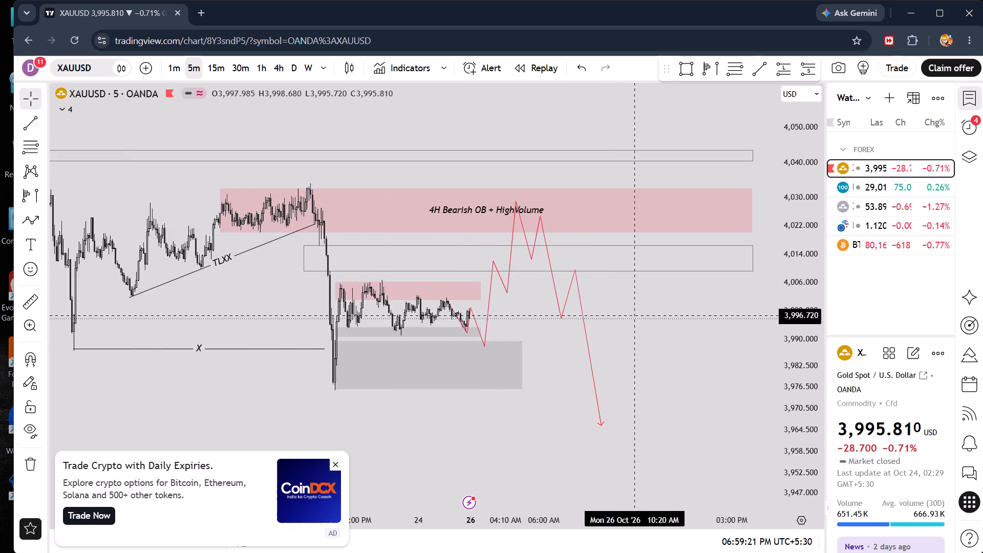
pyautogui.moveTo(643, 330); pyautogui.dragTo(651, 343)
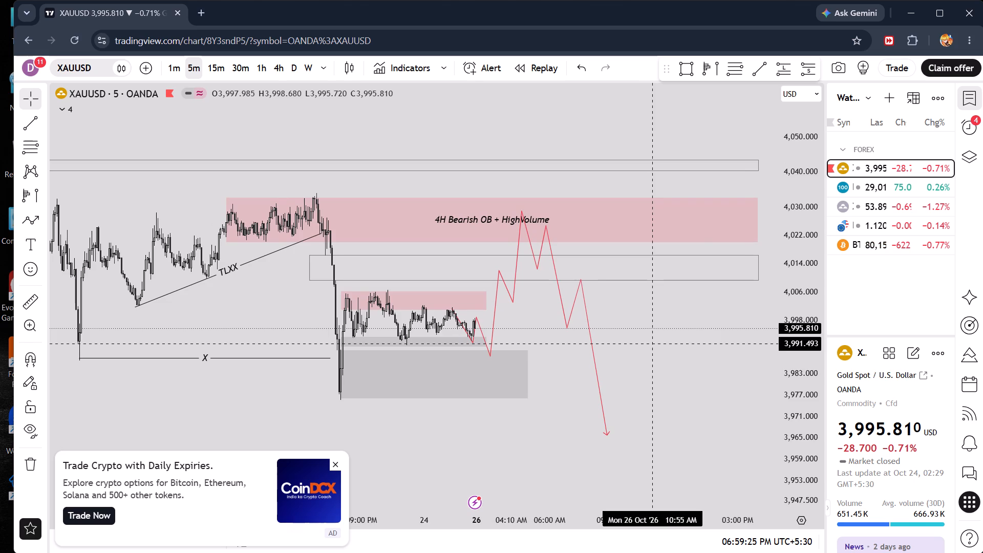
# Extend the X liquidity line's later end to meet the 23 Oct sell-off candle, keeping it level at about 3,987.3.
pyautogui.moveTo(651, 343); pyautogui.dragTo(713, 337)
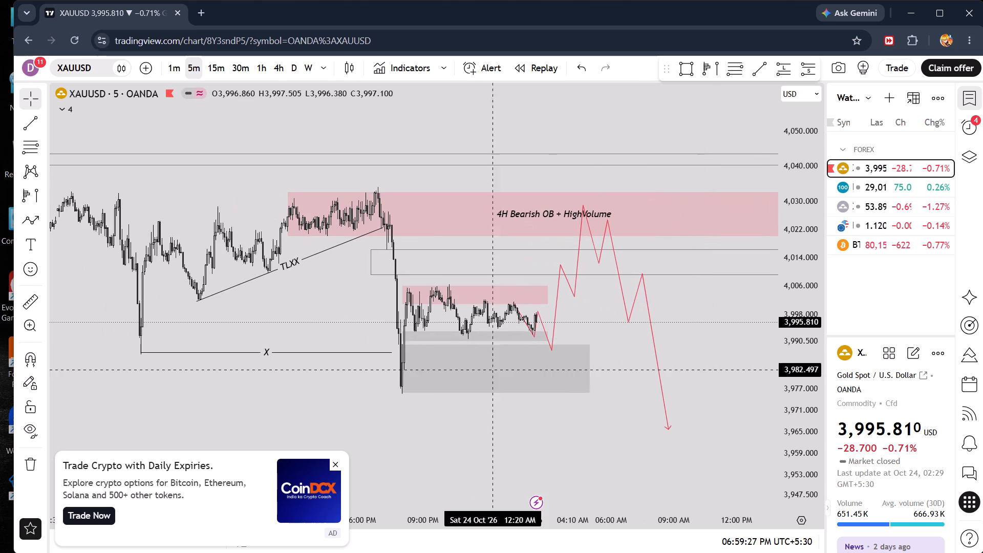
pyautogui.moveTo(392, 350); pyautogui.dragTo(397, 350)
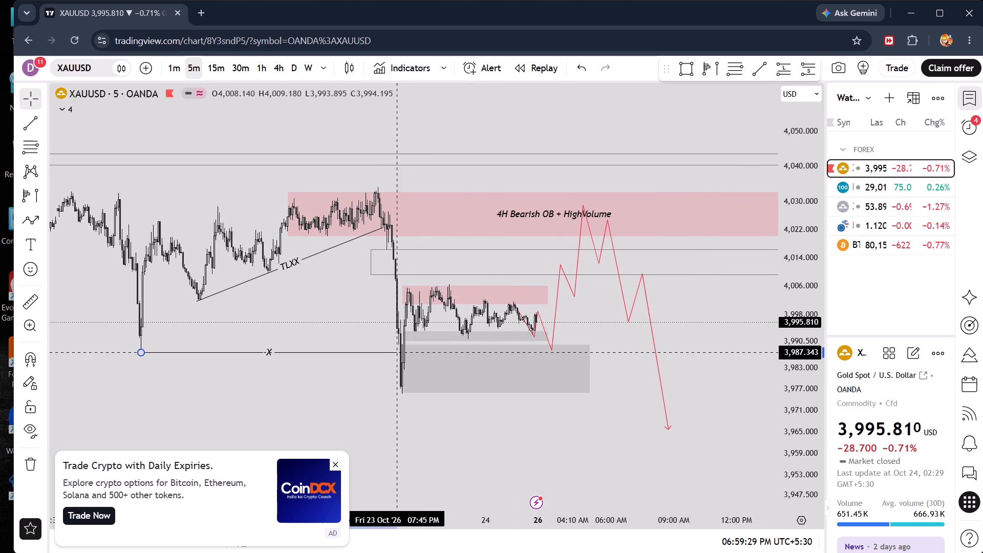
pyautogui.moveTo(397, 350); pyautogui.dragTo(401, 350)
pyautogui.click(328, 323)
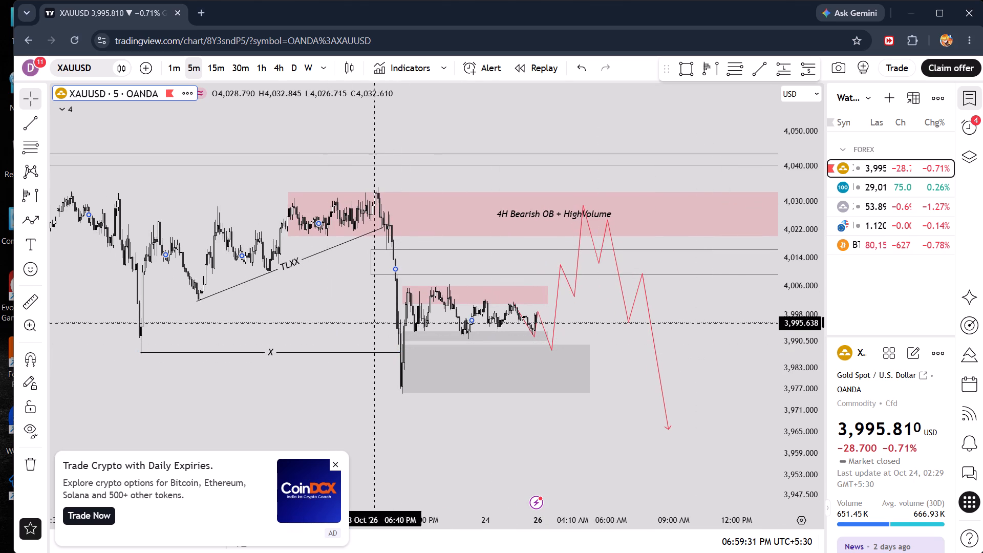
pyautogui.click(666, 328)
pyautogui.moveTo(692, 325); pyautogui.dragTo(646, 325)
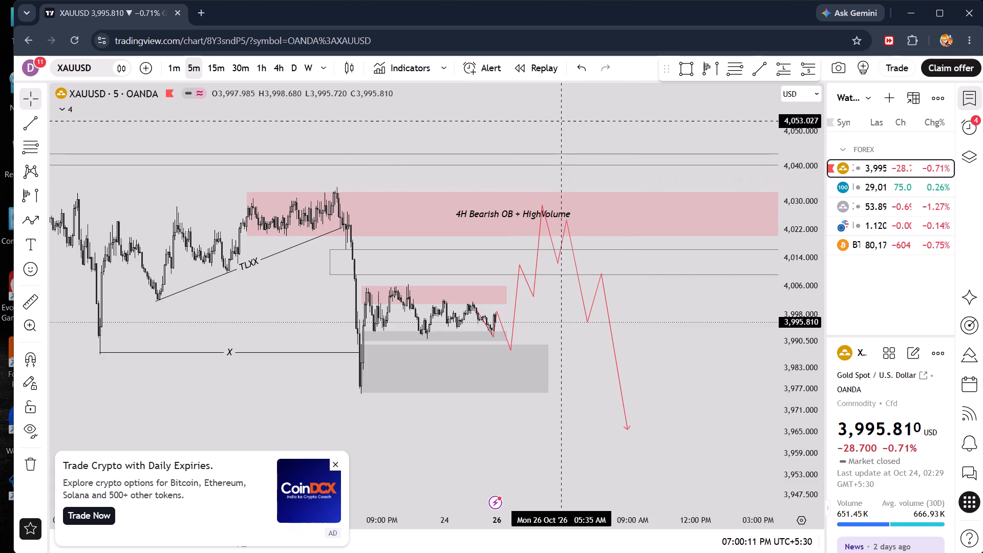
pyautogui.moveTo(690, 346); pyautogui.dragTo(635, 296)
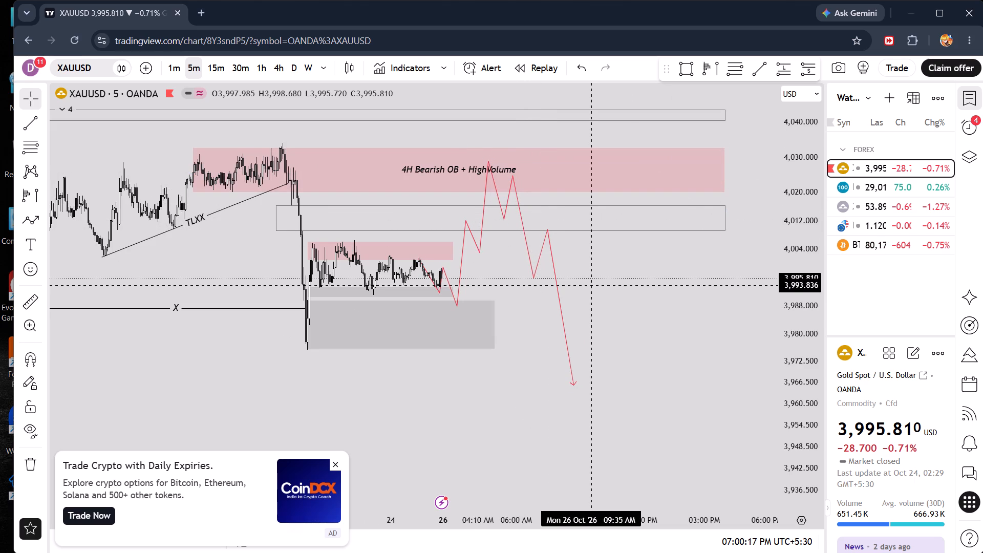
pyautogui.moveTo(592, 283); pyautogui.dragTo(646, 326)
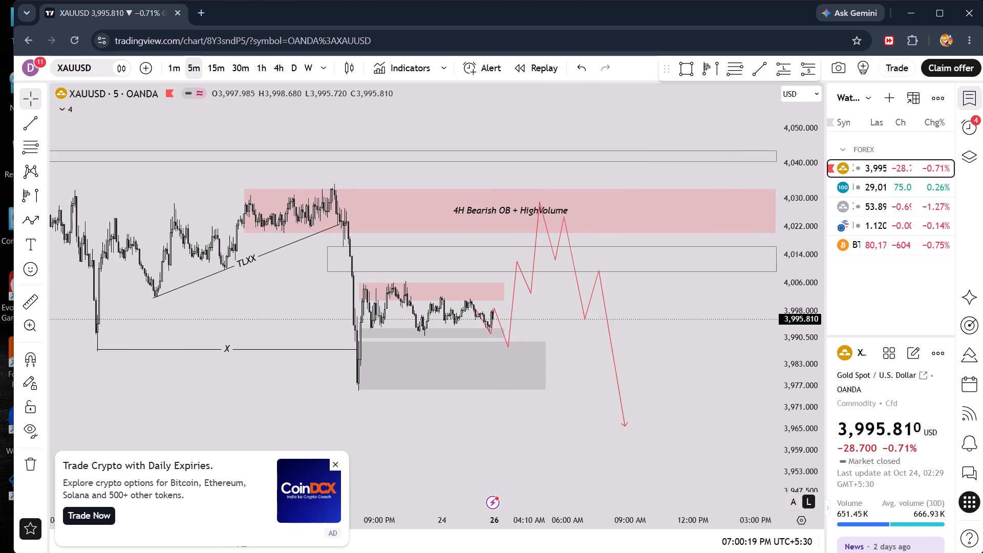
# Place a Short Position at the path's last pullback high, entry about 4,009.9, target about 3,965.8, and narrow its width.
pyautogui.click(817, 68)
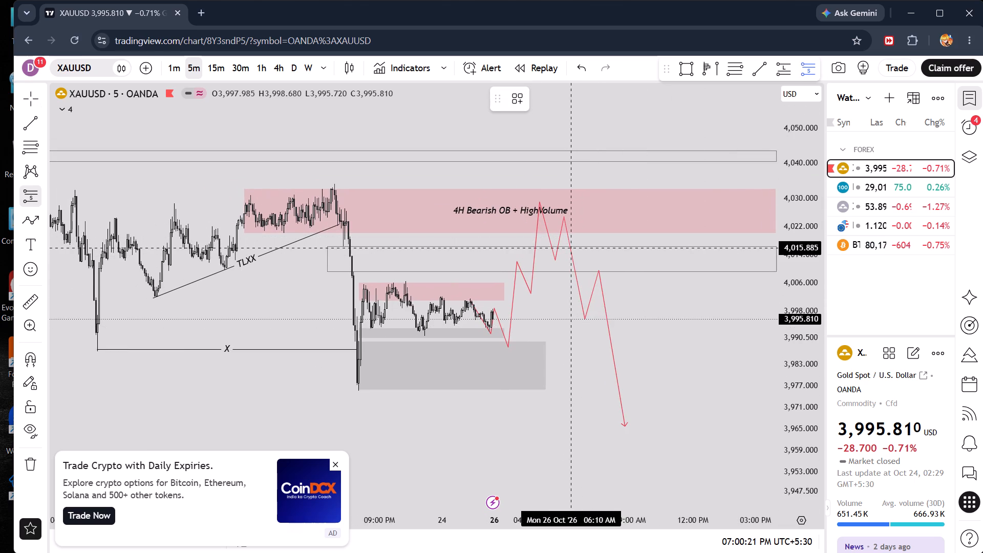
pyautogui.click(601, 269)
pyautogui.moveTo(672, 366); pyautogui.dragTo(558, 316)
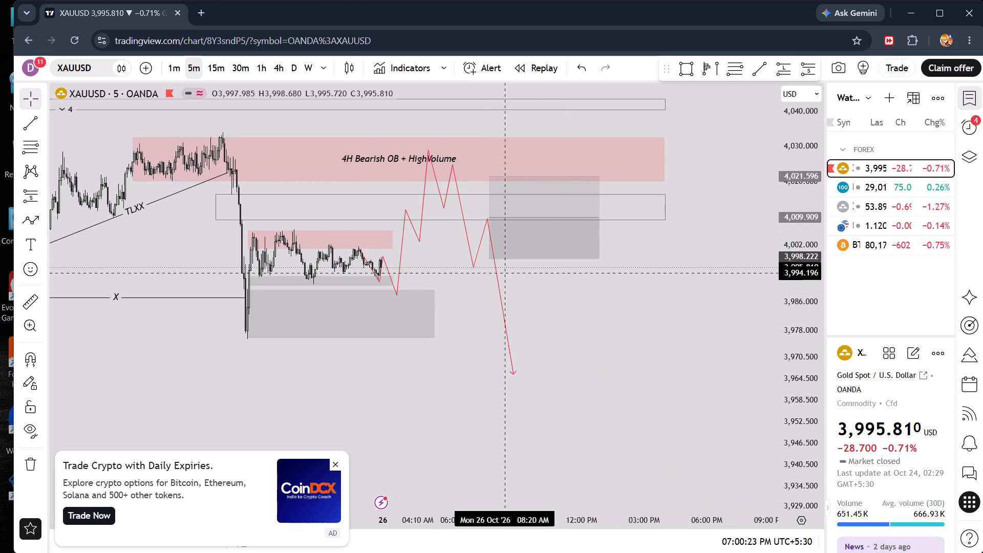
pyautogui.moveTo(489, 261); pyautogui.dragTo(520, 374)
pyautogui.moveTo(648, 303); pyautogui.dragTo(655, 381)
pyautogui.moveTo(603, 291); pyautogui.dragTo(565, 291)
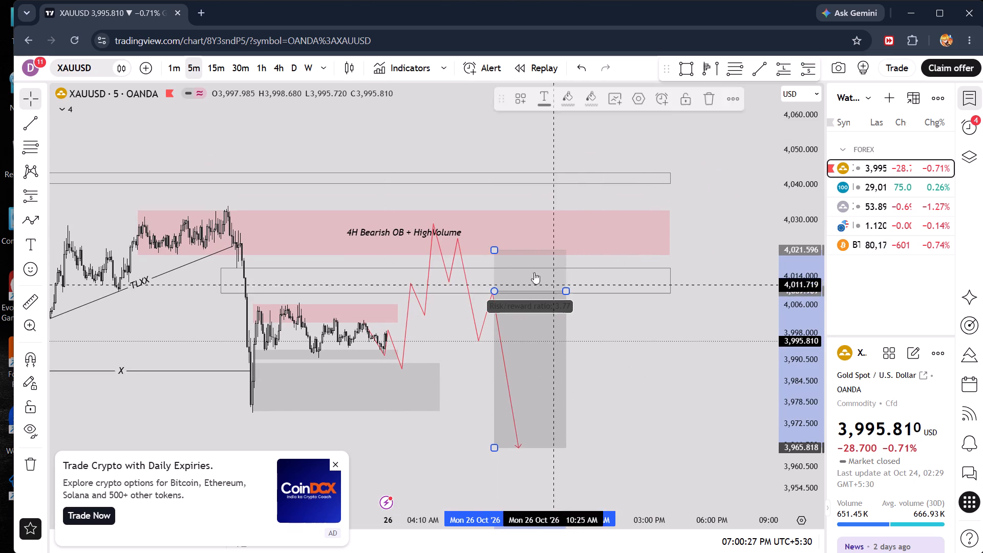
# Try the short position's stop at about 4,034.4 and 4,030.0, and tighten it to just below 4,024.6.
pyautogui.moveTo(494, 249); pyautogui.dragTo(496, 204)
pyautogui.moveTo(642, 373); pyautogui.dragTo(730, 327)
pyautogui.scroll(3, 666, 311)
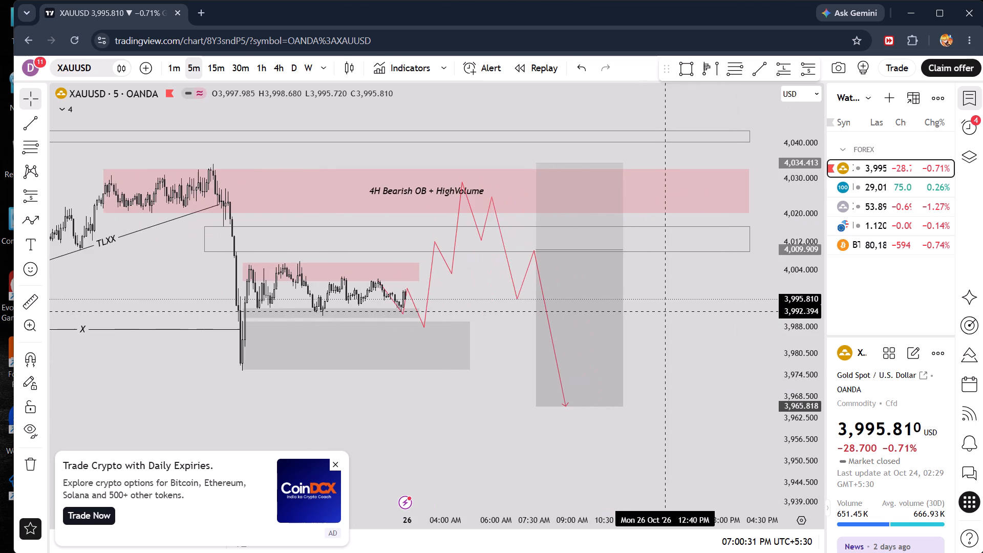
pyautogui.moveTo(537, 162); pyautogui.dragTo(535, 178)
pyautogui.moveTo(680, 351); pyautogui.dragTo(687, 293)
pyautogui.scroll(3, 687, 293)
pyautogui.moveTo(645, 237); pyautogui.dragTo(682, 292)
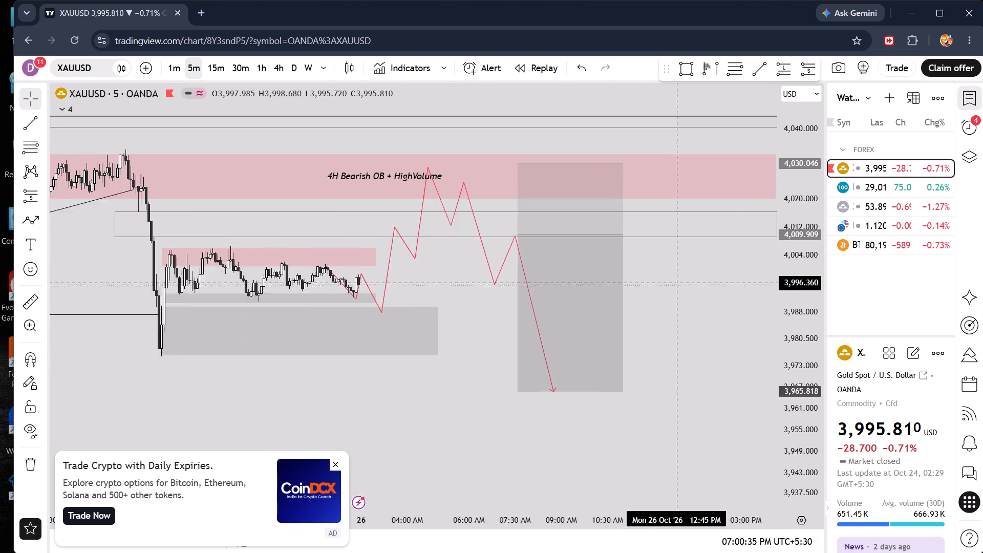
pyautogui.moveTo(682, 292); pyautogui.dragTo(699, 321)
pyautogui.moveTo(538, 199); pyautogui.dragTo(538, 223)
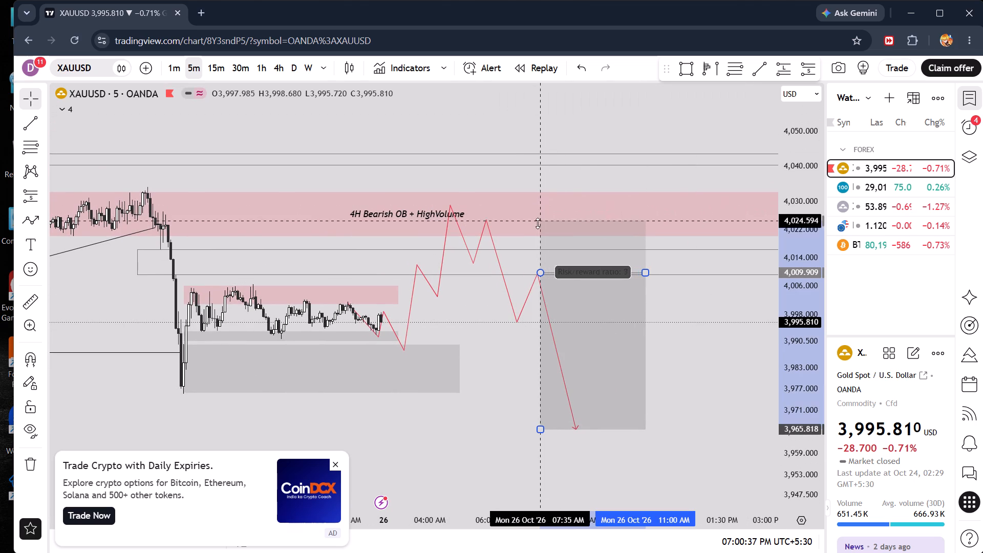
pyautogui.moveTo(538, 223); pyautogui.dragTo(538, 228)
# Move the whole short position up so its entry sits at about 4,020.2, the lower edge of the 4H Bearish OB.
pyautogui.moveTo(605, 351); pyautogui.dragTo(621, 325)
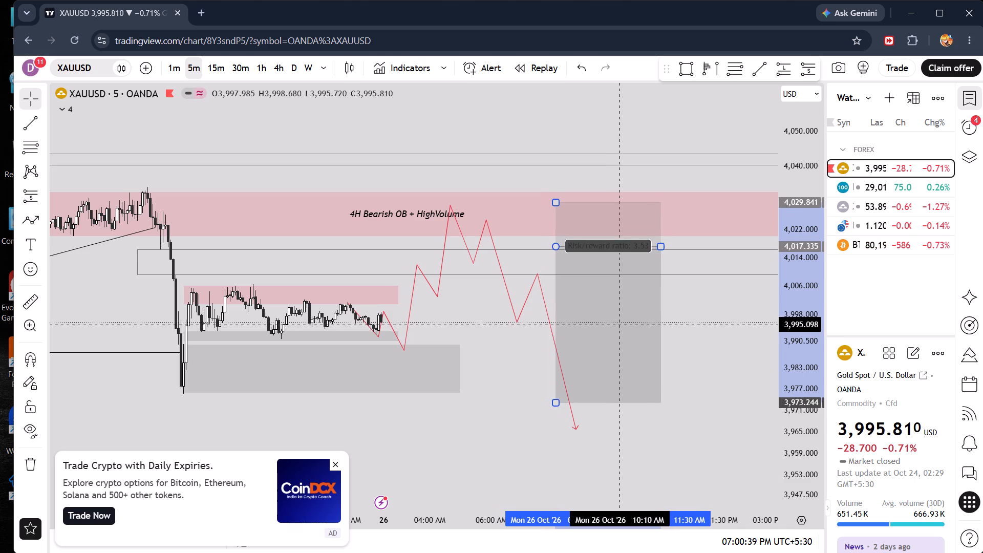
pyautogui.moveTo(621, 325); pyautogui.dragTo(623, 328)
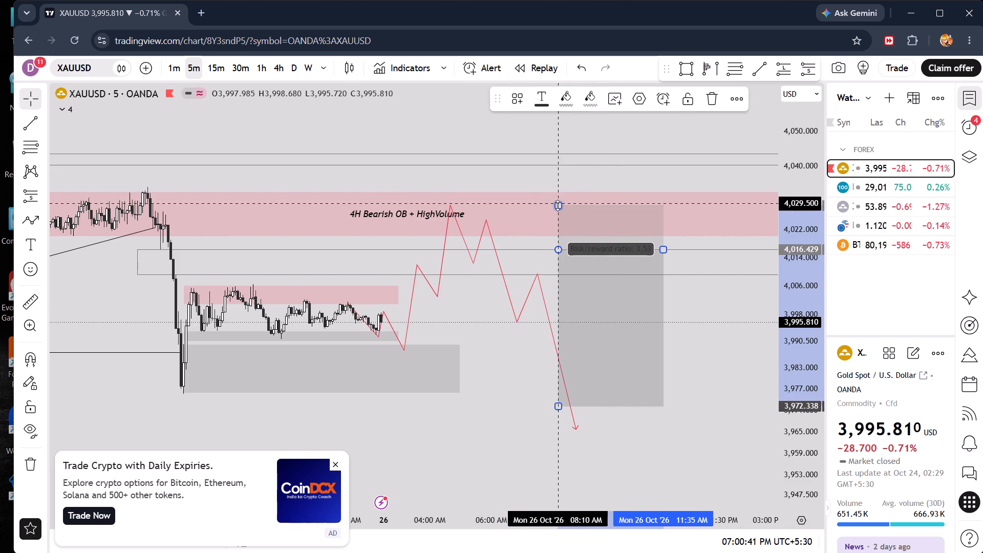
pyautogui.moveTo(610, 349); pyautogui.dragTo(610, 330)
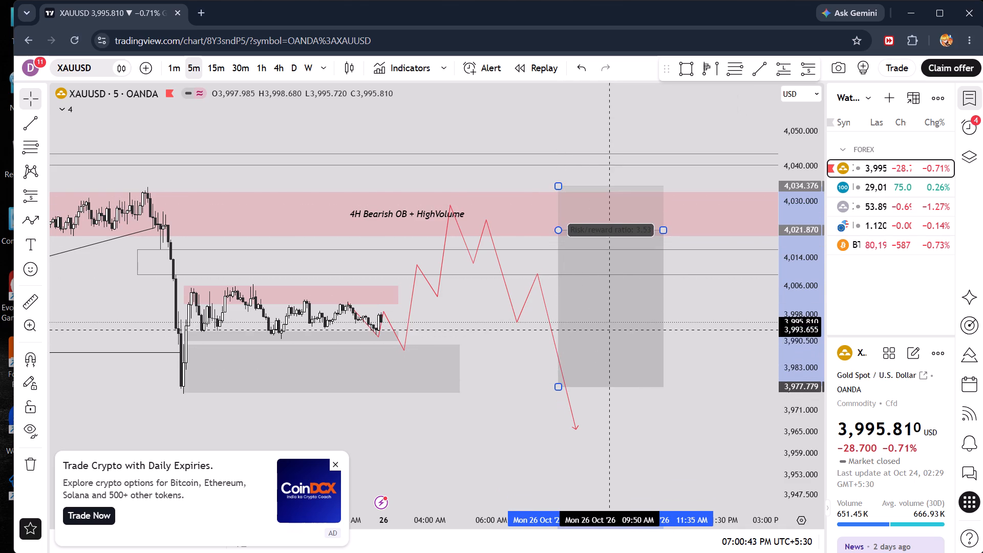
pyautogui.moveTo(610, 330); pyautogui.dragTo(610, 336)
# Set the short position's stop to about 4,037.1 above the 4H Bearish OB and its target to about 3,965.5.
pyautogui.moveTo(559, 190); pyautogui.dragTo(559, 176)
pyautogui.moveTo(711, 361); pyautogui.dragTo(604, 274)
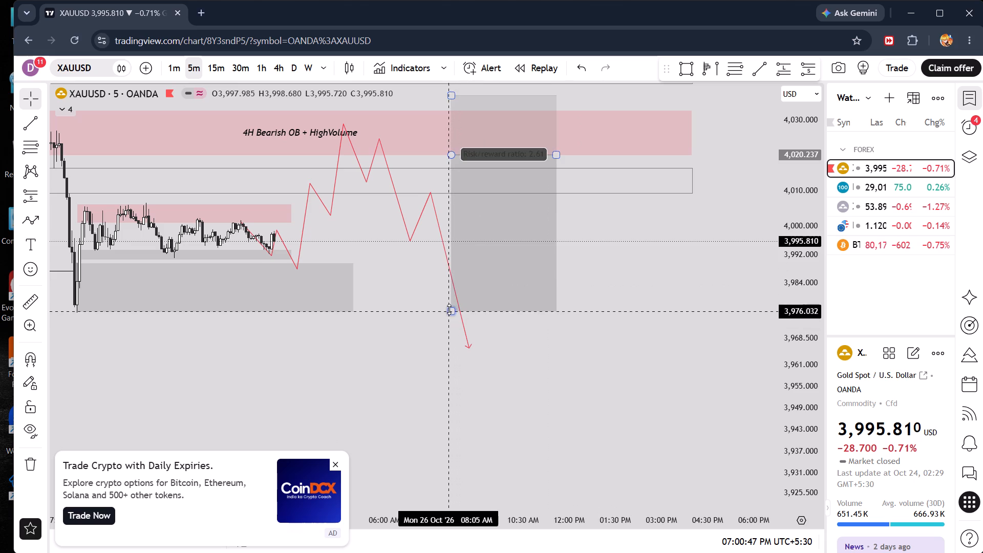
pyautogui.moveTo(450, 313); pyautogui.dragTo(456, 349)
# Examine the short position against the projected path and the marked zones at wider and closer chart ranges.
pyautogui.scroll(-13, 456, 348)
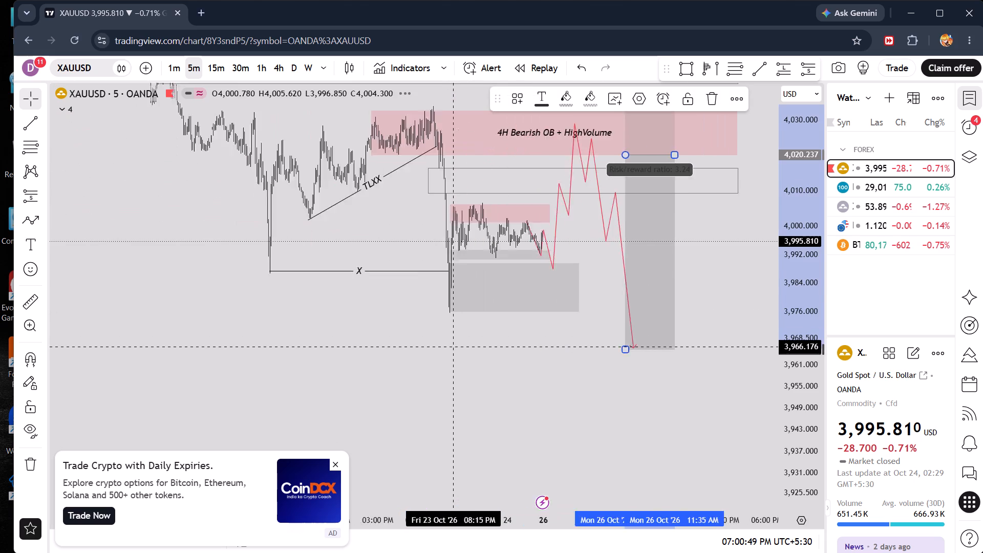
pyautogui.scroll(-12, 453, 347)
pyautogui.scroll(19, 452, 344)
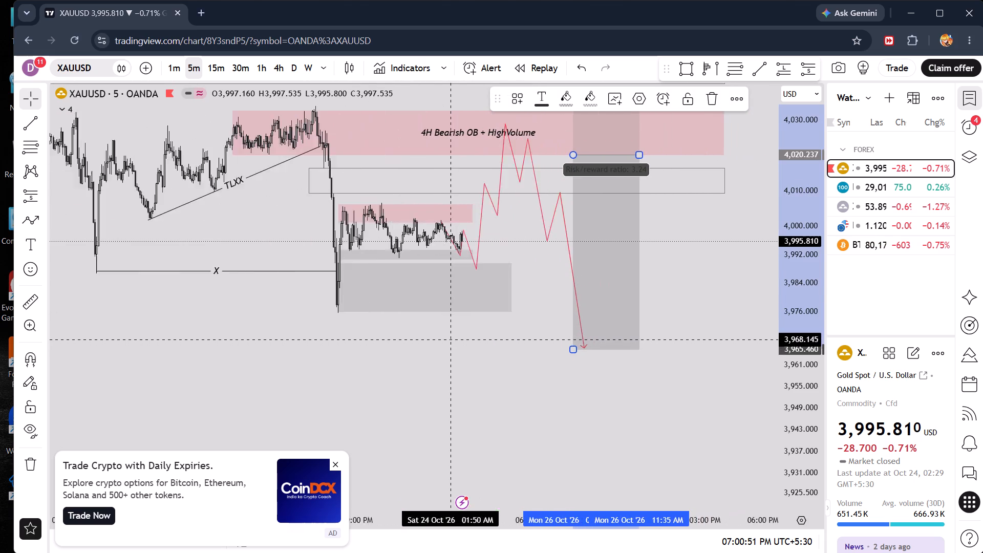
pyautogui.scroll(3, 450, 339)
pyautogui.moveTo(648, 256); pyautogui.dragTo(659, 339)
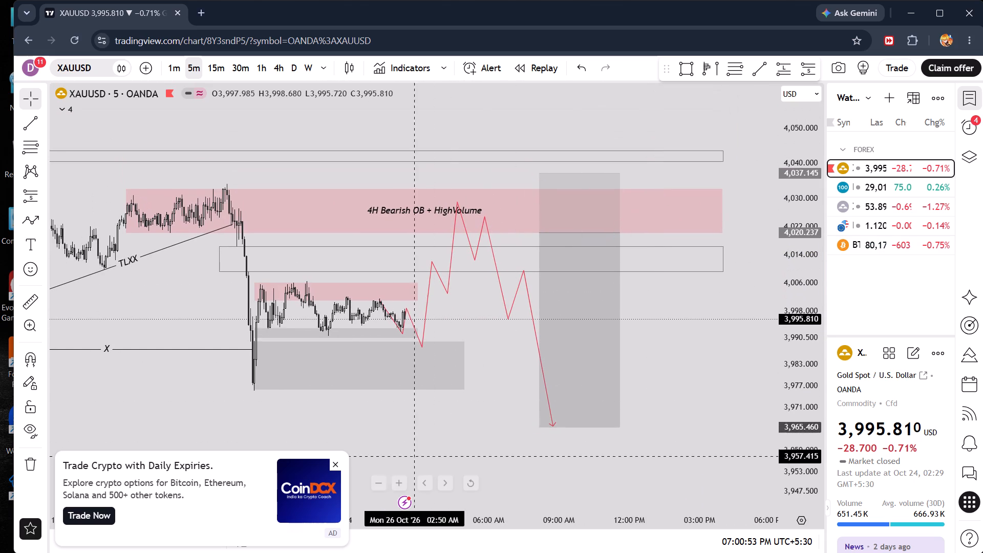
# Dismiss the advertisement over the chart and the ad-free upgrade offer.
pyautogui.click(334, 465)
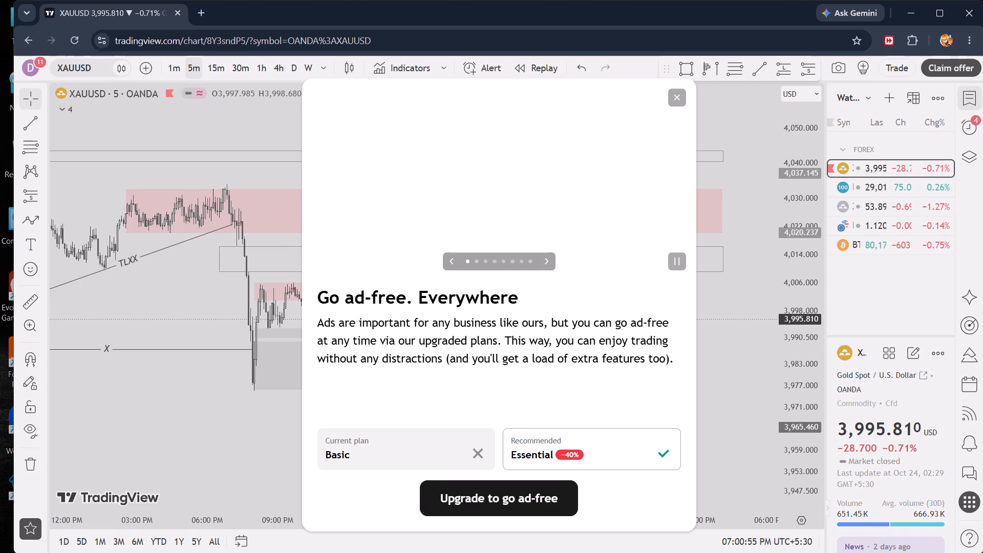
pyautogui.click(676, 94)
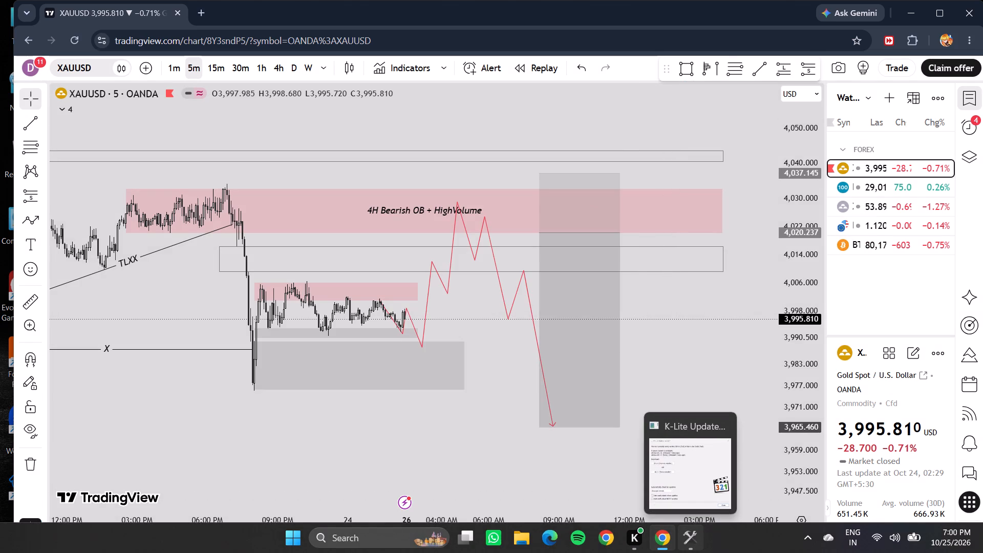
# Close the K-Lite update window.
pyautogui.click(723, 423)
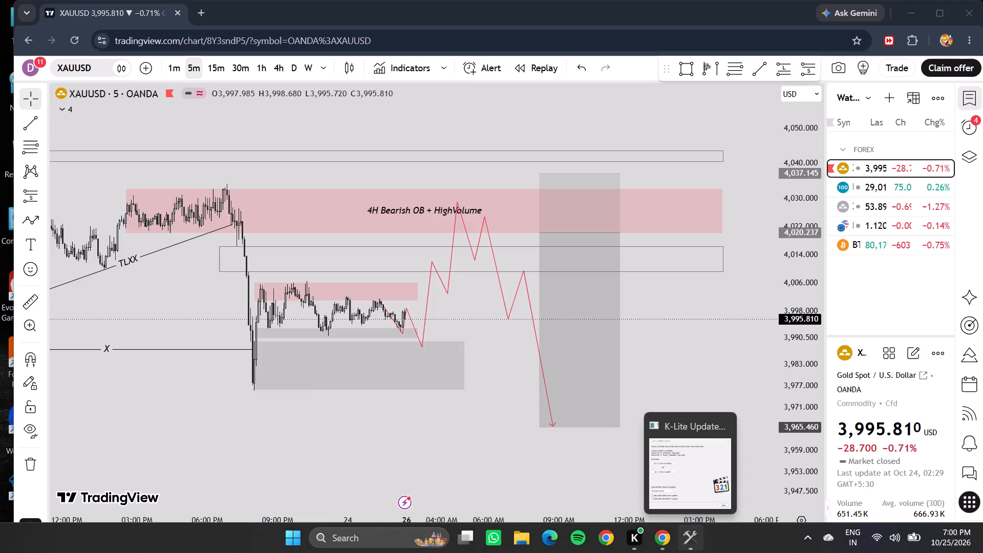
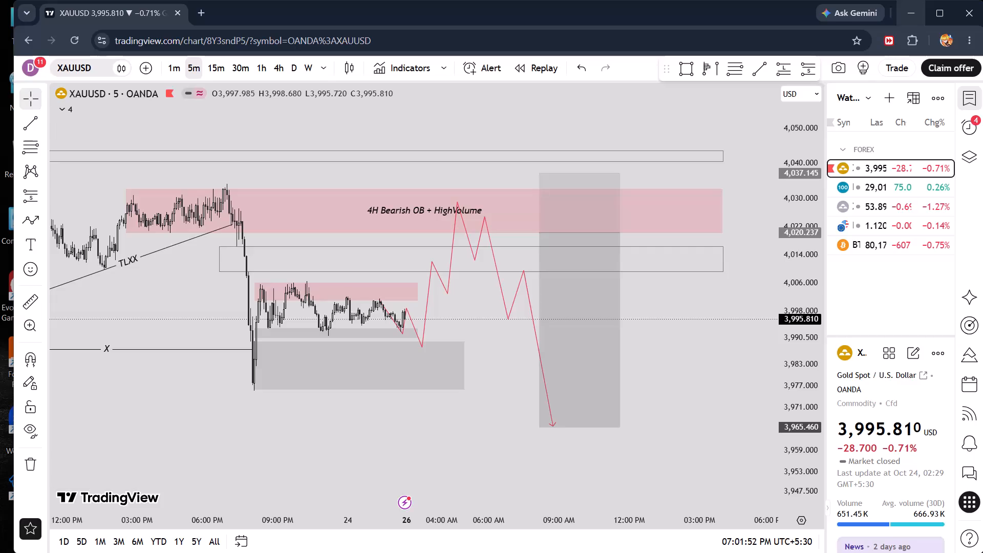
# Look over the NAS100USD 5-minute chart and return to the XAUUSD chart.
pyautogui.click(867, 188)
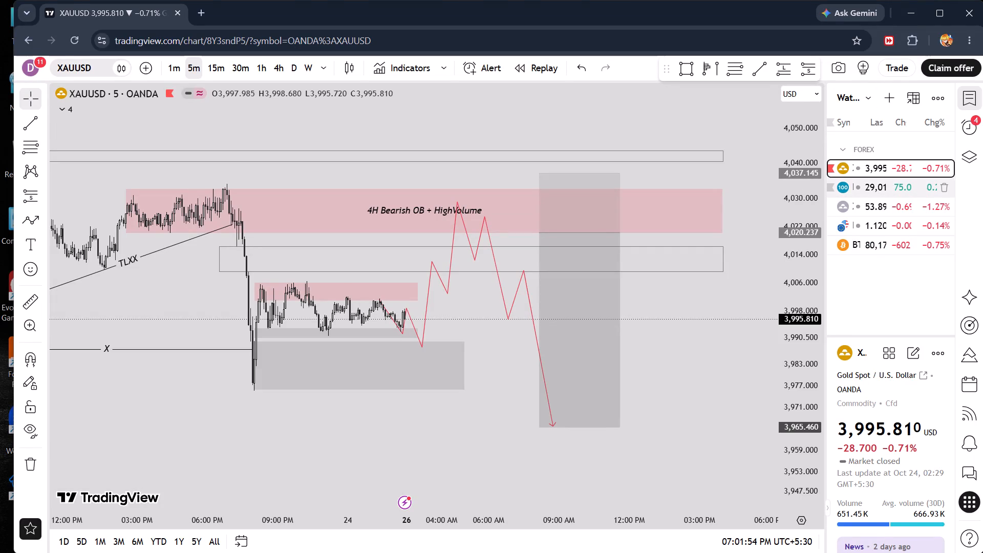
pyautogui.scroll(-7, 471, 231)
pyautogui.moveTo(503, 210); pyautogui.dragTo(564, 203)
pyautogui.click(871, 164)
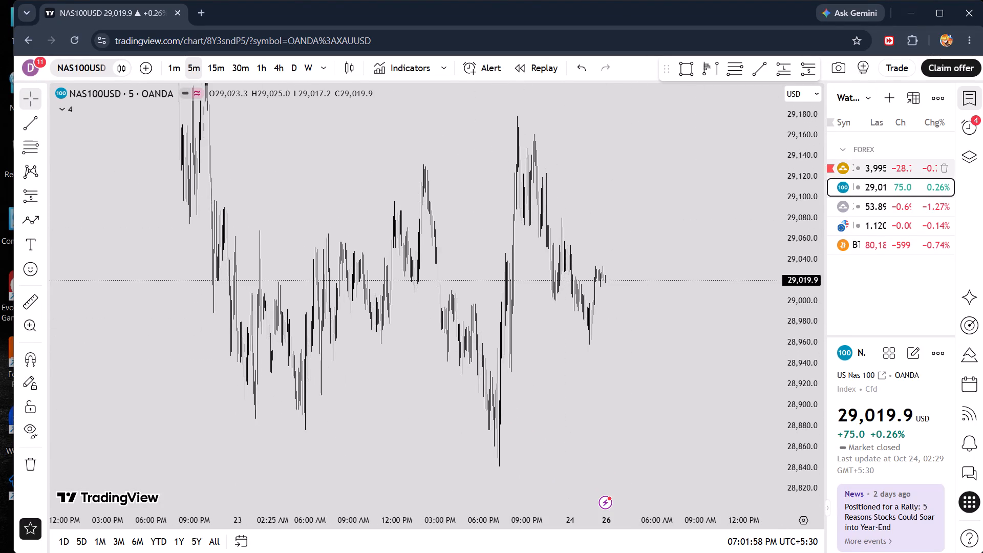
# Examine the XAUUSD short position against the projected path, the 4H Bearish OB and the lower zones at closer and wider ranges.
pyautogui.moveTo(638, 364); pyautogui.dragTo(613, 339)
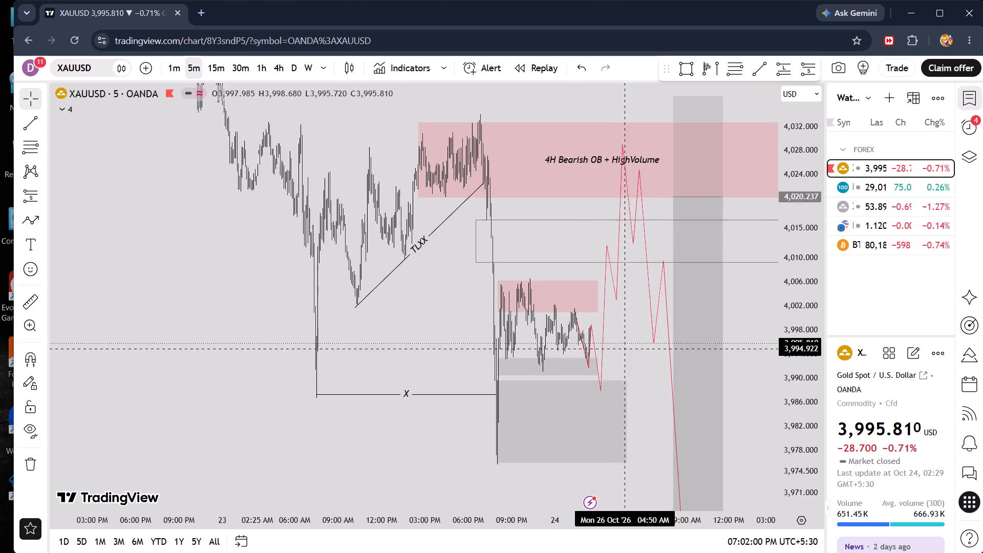
pyautogui.moveTo(613, 339); pyautogui.dragTo(568, 313)
pyautogui.scroll(7, 567, 313)
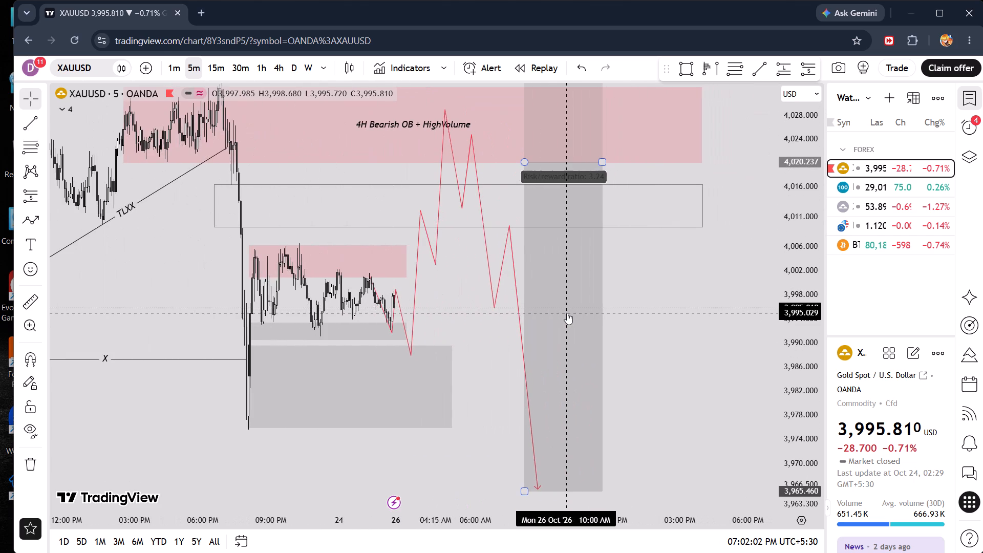
pyautogui.scroll(3, 566, 312)
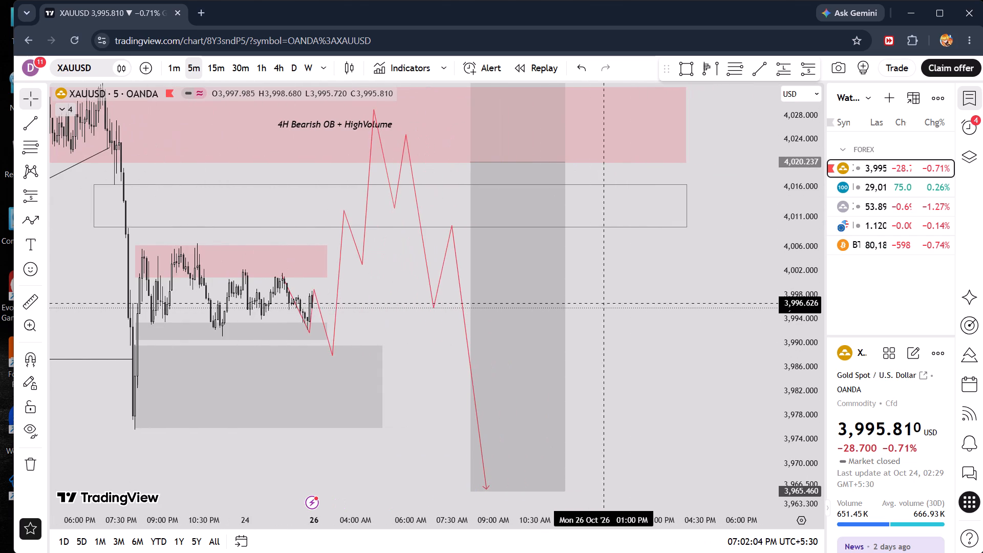
pyautogui.moveTo(631, 272); pyautogui.dragTo(689, 339)
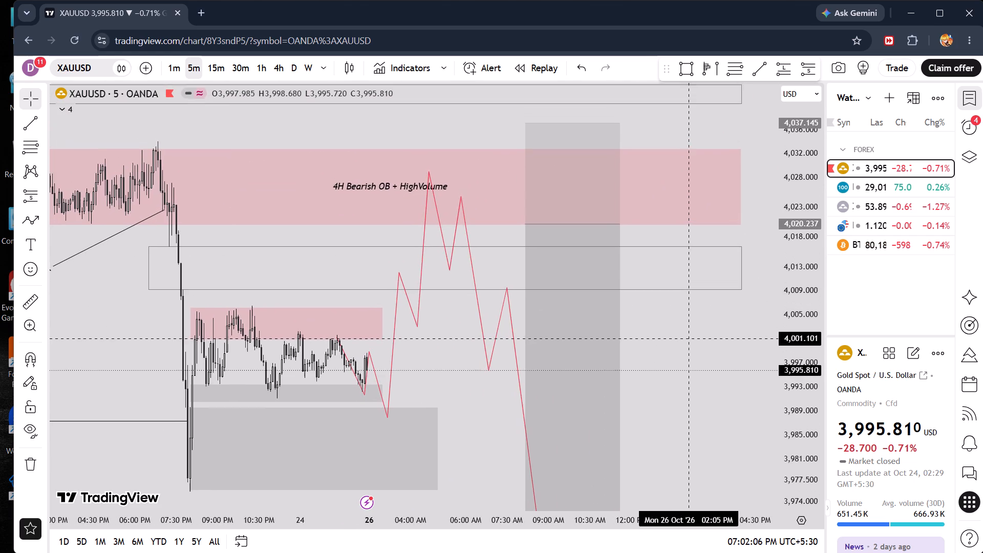
pyautogui.moveTo(689, 339); pyautogui.dragTo(718, 308)
pyautogui.moveTo(816, 132); pyautogui.dragTo(817, 294)
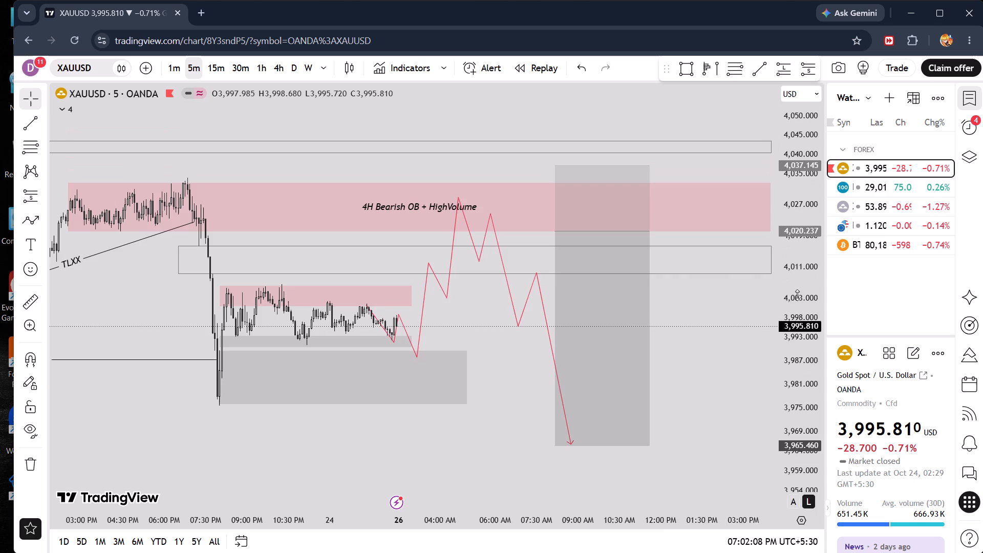
pyautogui.moveTo(723, 309); pyautogui.dragTo(700, 309)
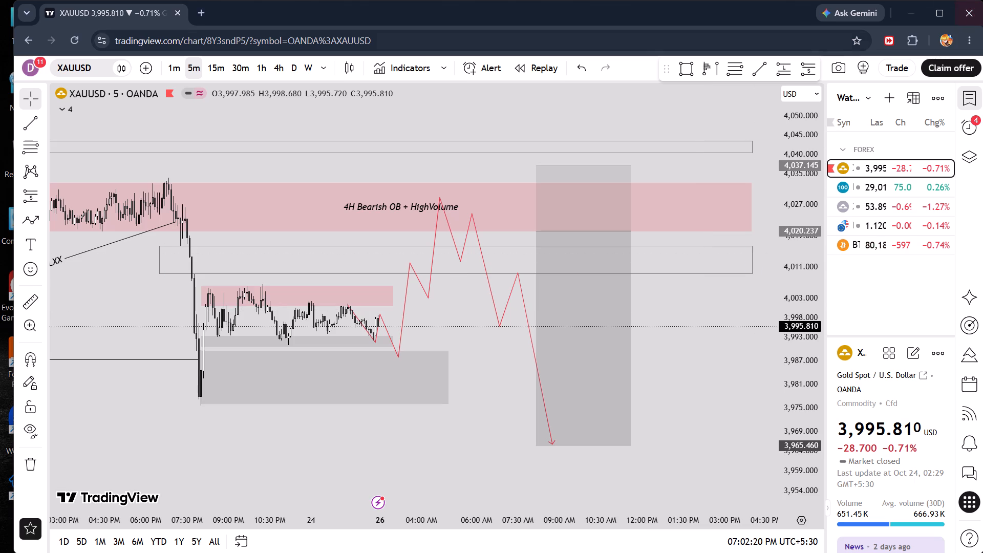
# Open Forex Factory in a new tab and review the economic calendar expanded to the whole week of Oct 25 - Nov 1, 2026.
pyautogui.click(206, 7)
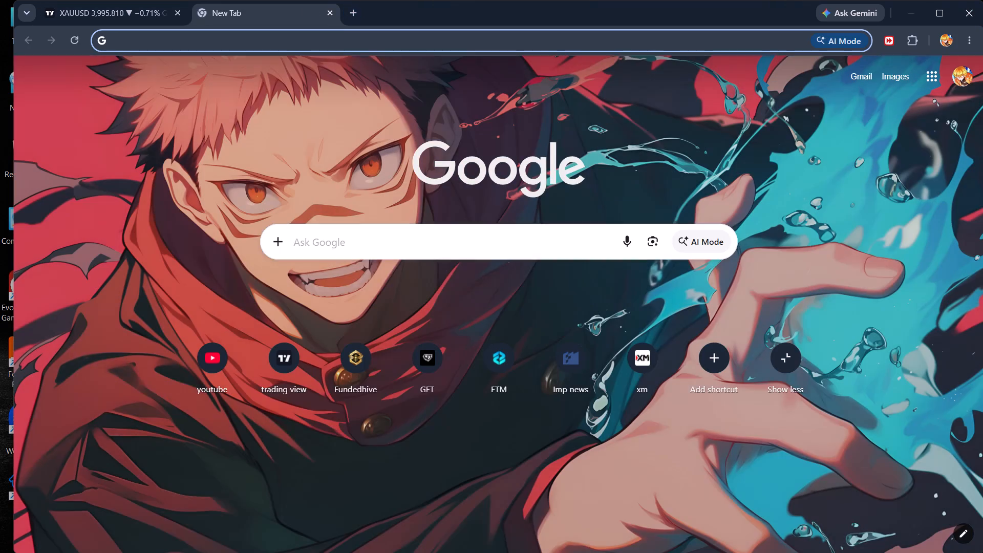
pyautogui.click(559, 373)
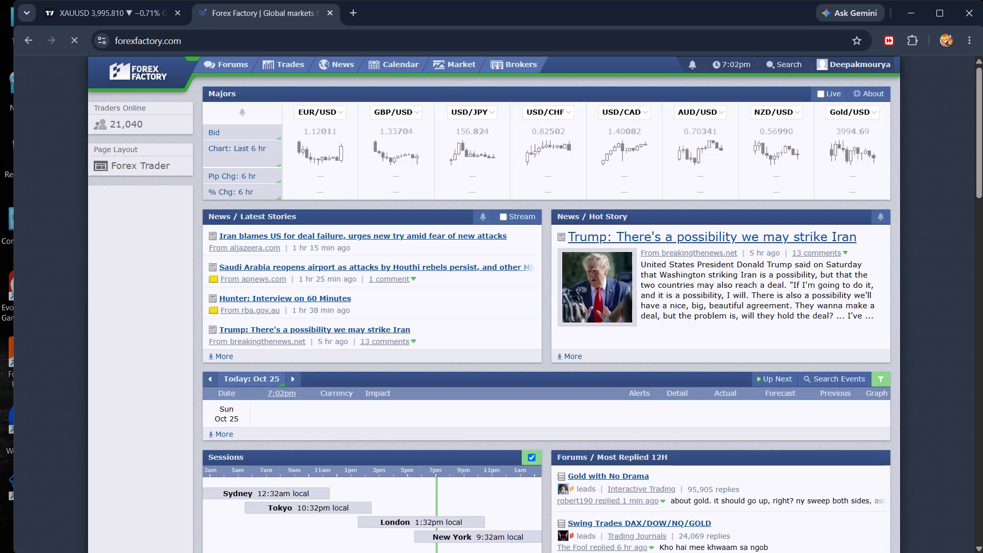
pyautogui.click(487, 429)
pyautogui.scroll(-3, 507, 391)
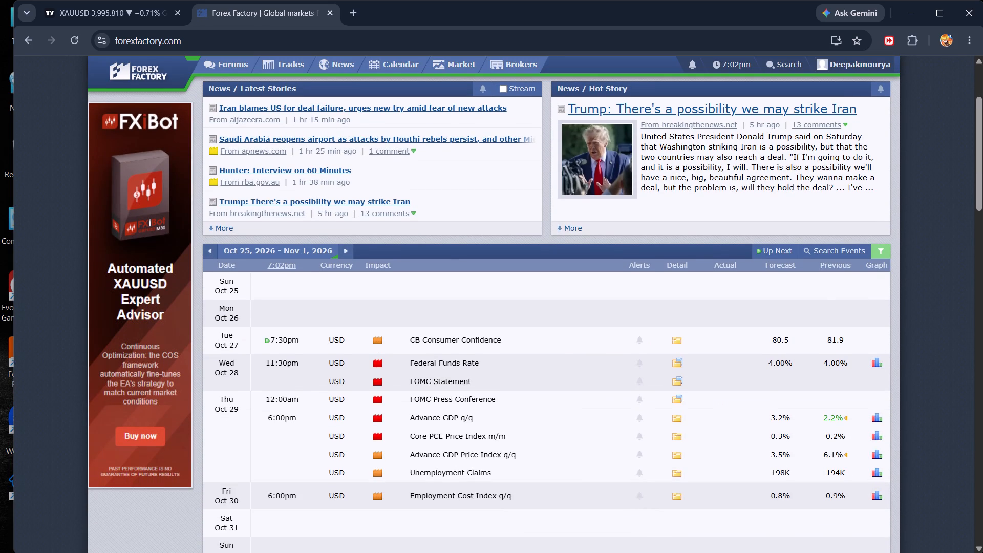
# Close the Forex Factory page, open YouTube in a new tab and browse the recommended videos on its home feed.
pyautogui.click(359, 9)
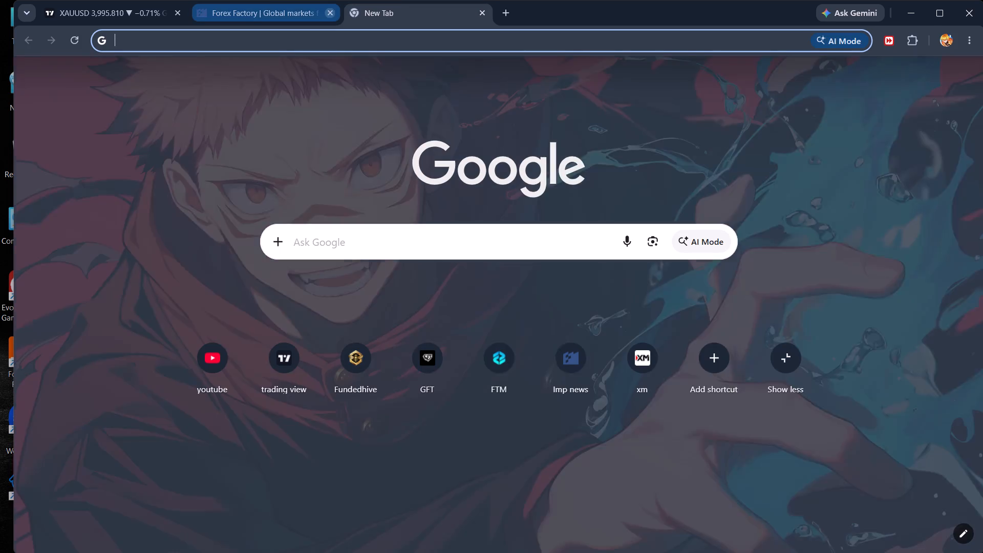
pyautogui.click(334, 16)
pyautogui.click(216, 377)
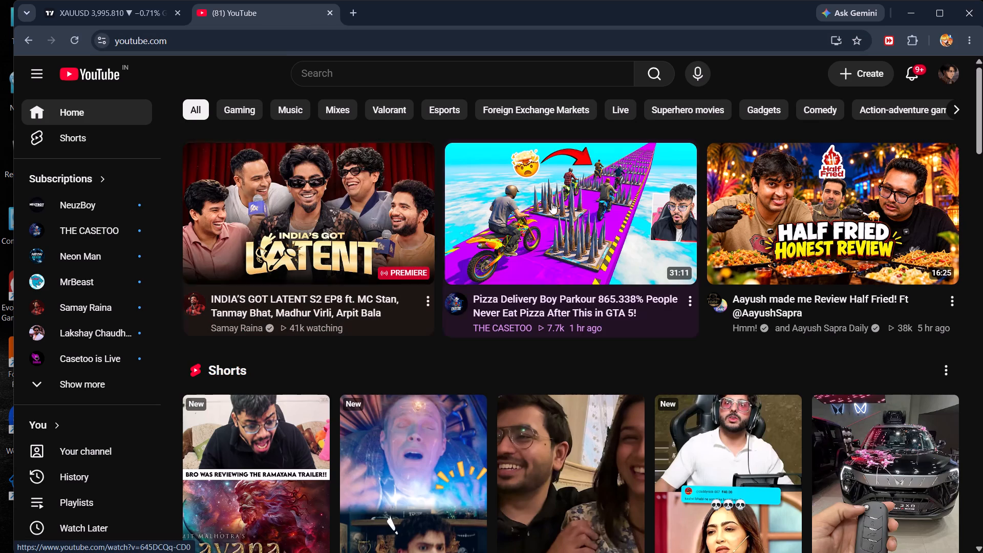
pyautogui.scroll(-5, 575, 190)
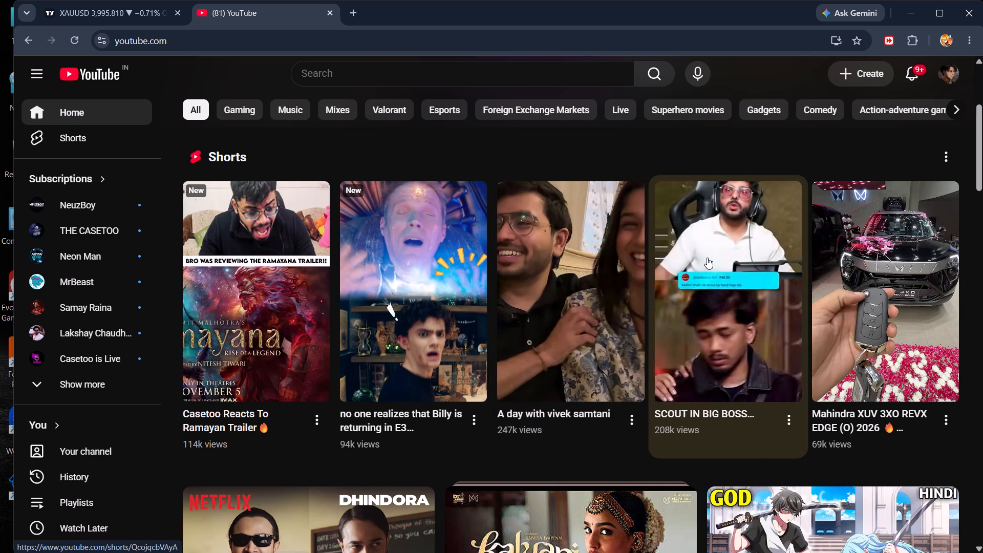
pyautogui.scroll(-6, 707, 258)
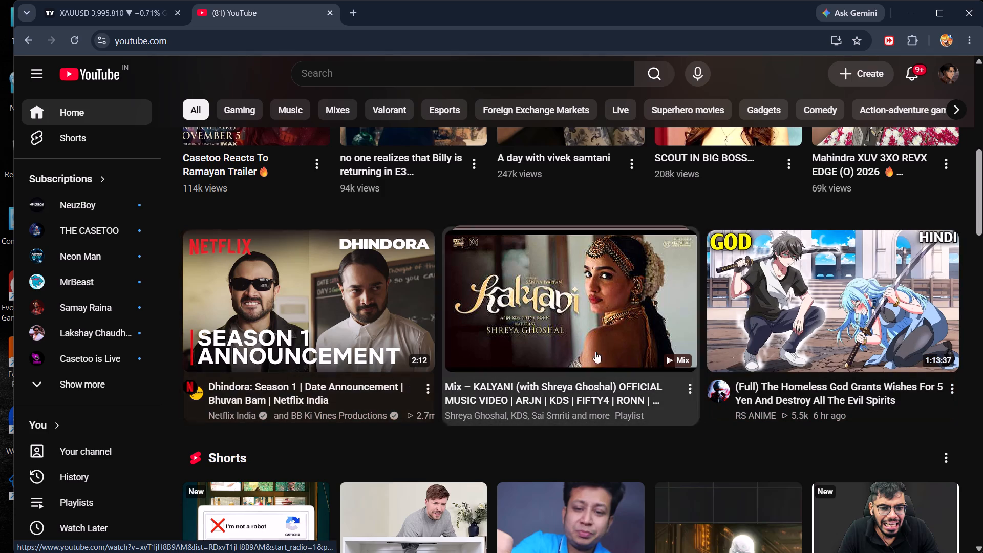
pyautogui.scroll(-17, 626, 348)
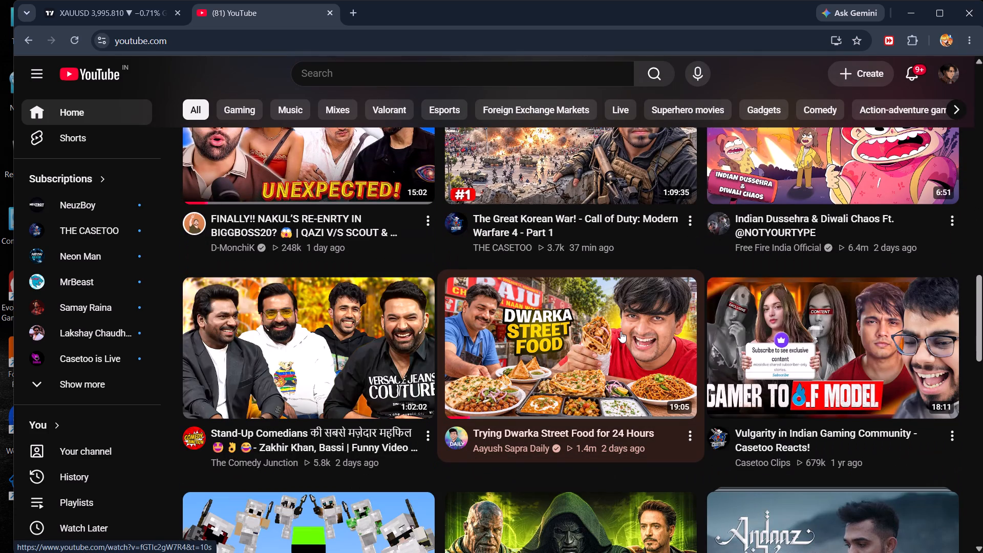
pyautogui.scroll(-5, 621, 331)
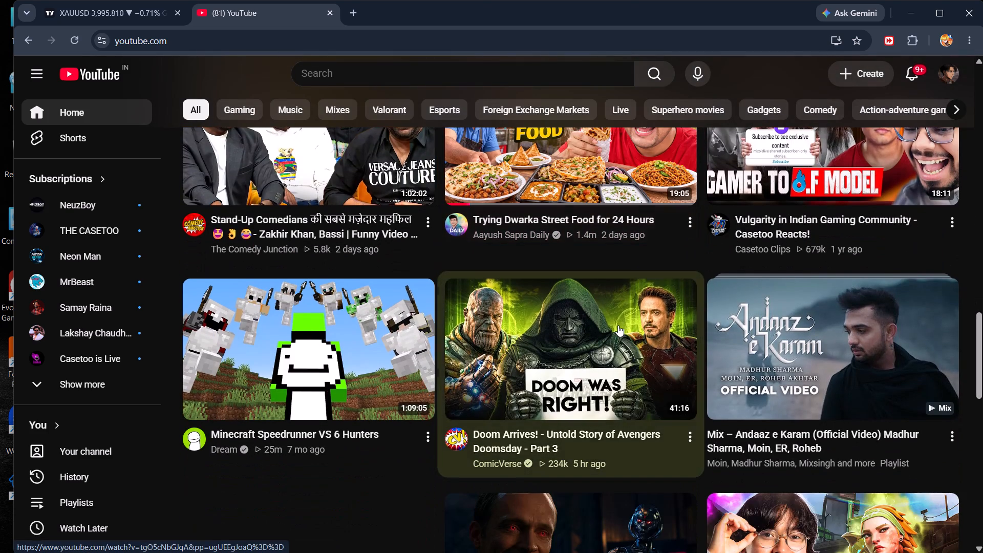
pyautogui.scroll(-6, 618, 325)
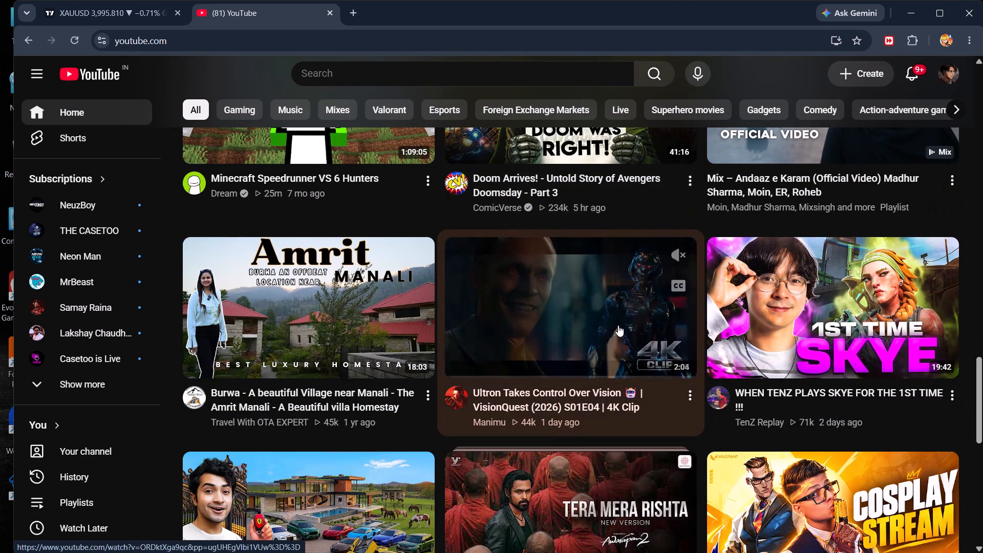
pyautogui.scroll(-6, 618, 325)
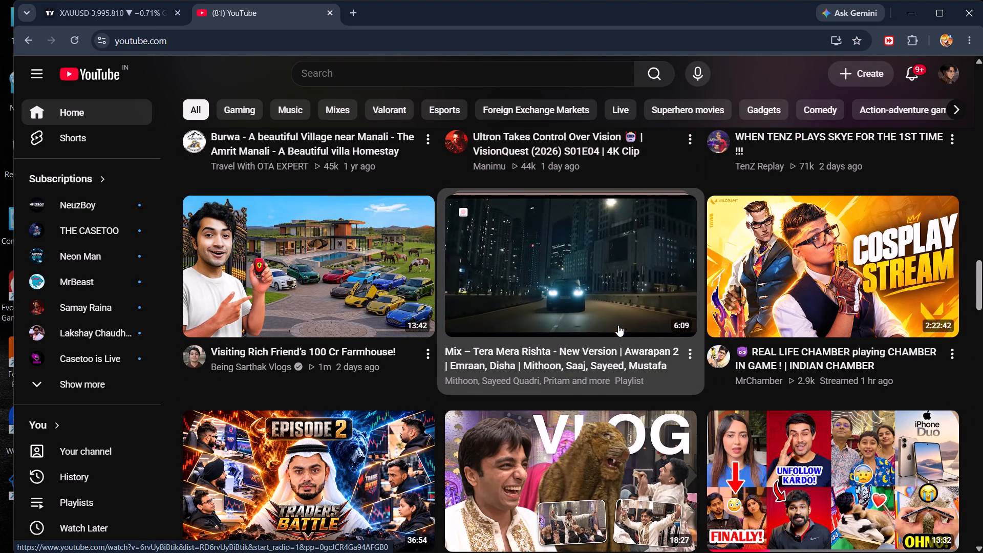
pyautogui.scroll(-9, 618, 325)
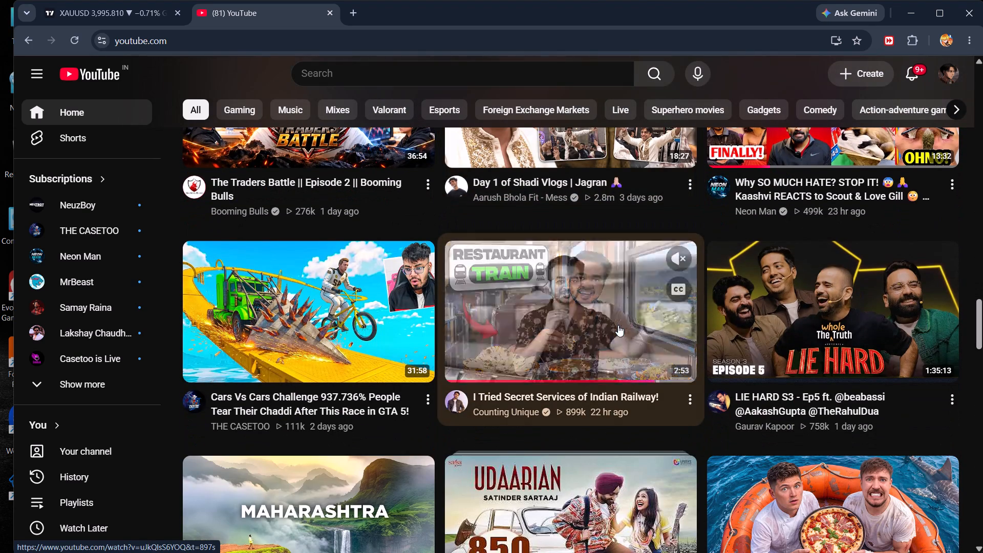
pyautogui.scroll(-9, 618, 325)
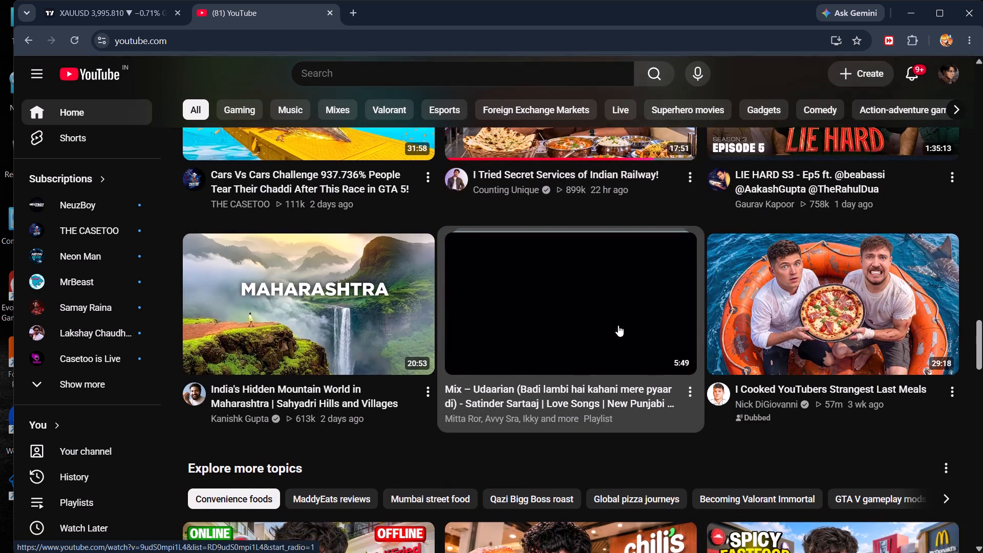
pyautogui.scroll(-9, 618, 325)
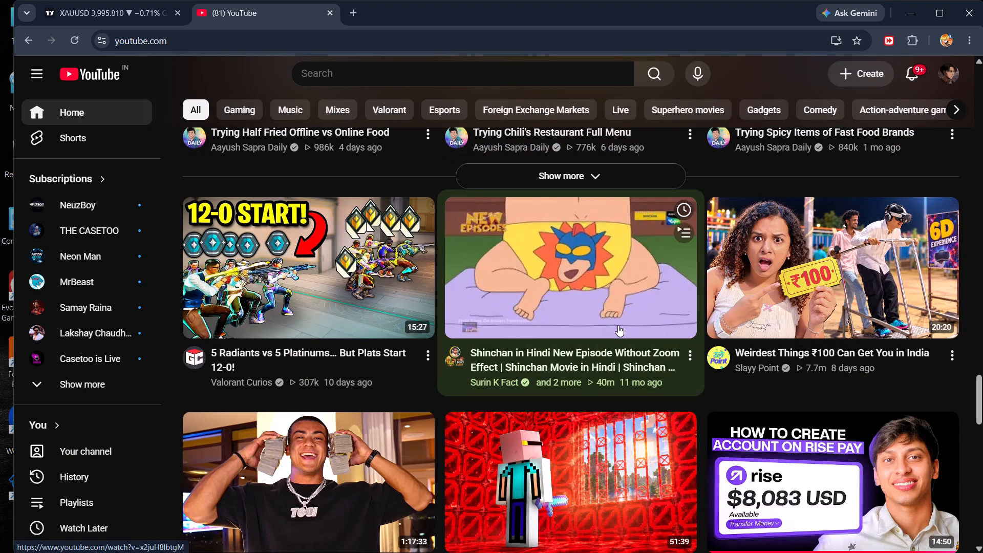
pyautogui.scroll(-4, 618, 325)
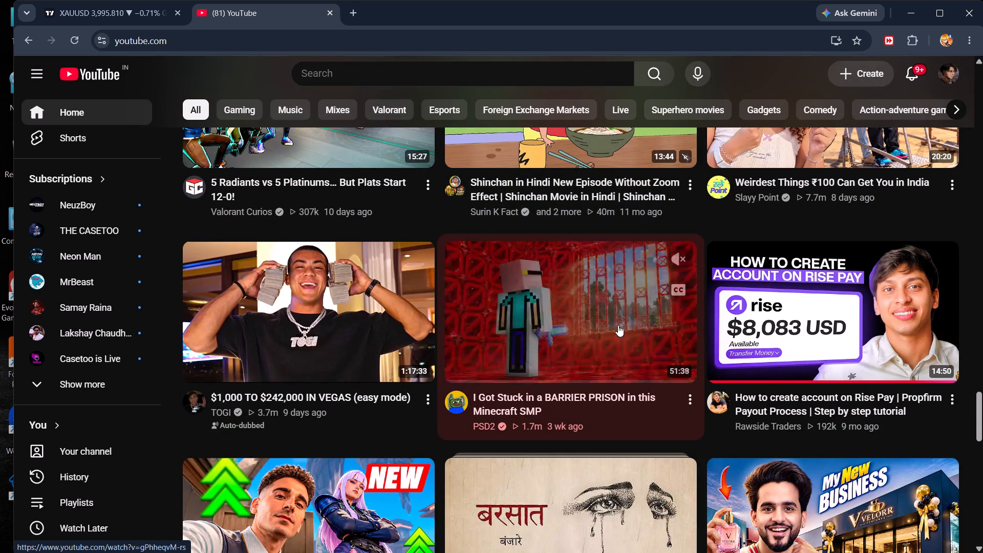
pyautogui.scroll(-4, 618, 325)
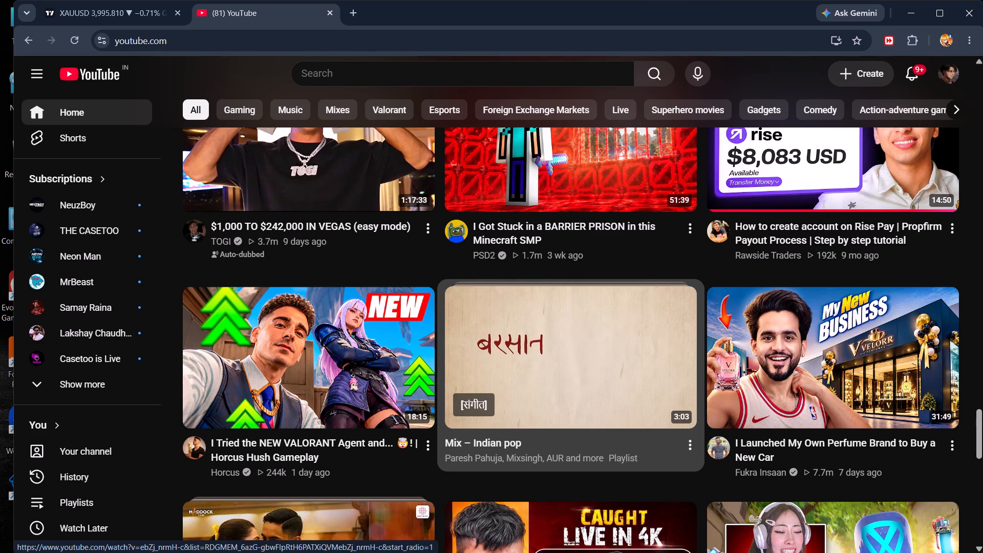
pyautogui.scroll(-6, 618, 325)
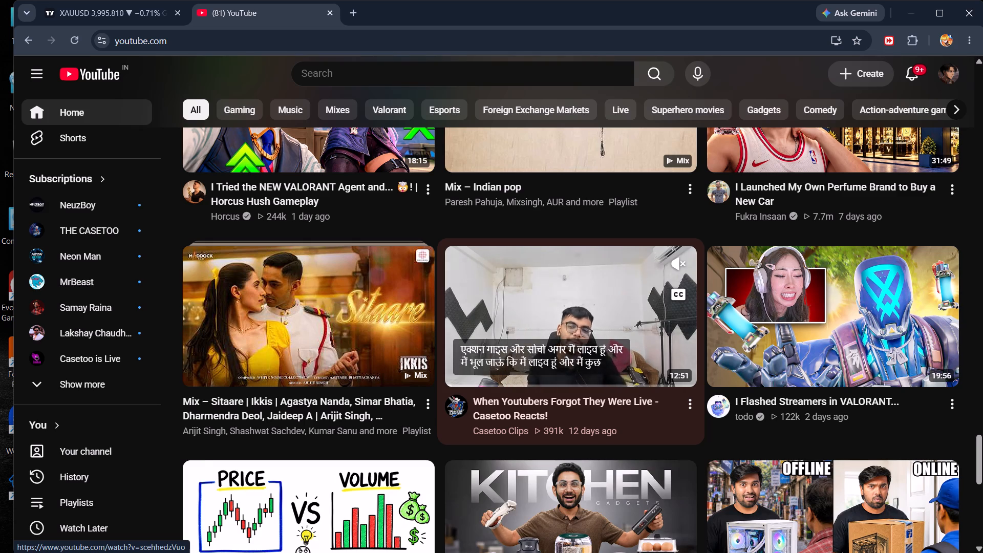
# Close the browser window with the XAUUSD chart and YouTube tabs.
pyautogui.click(976, 0)
pyautogui.click(973, 10)
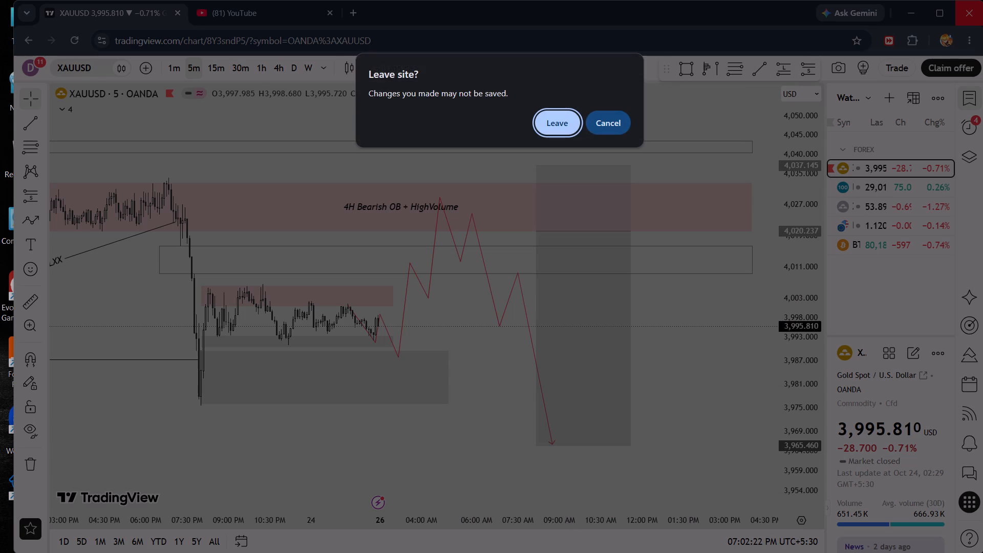